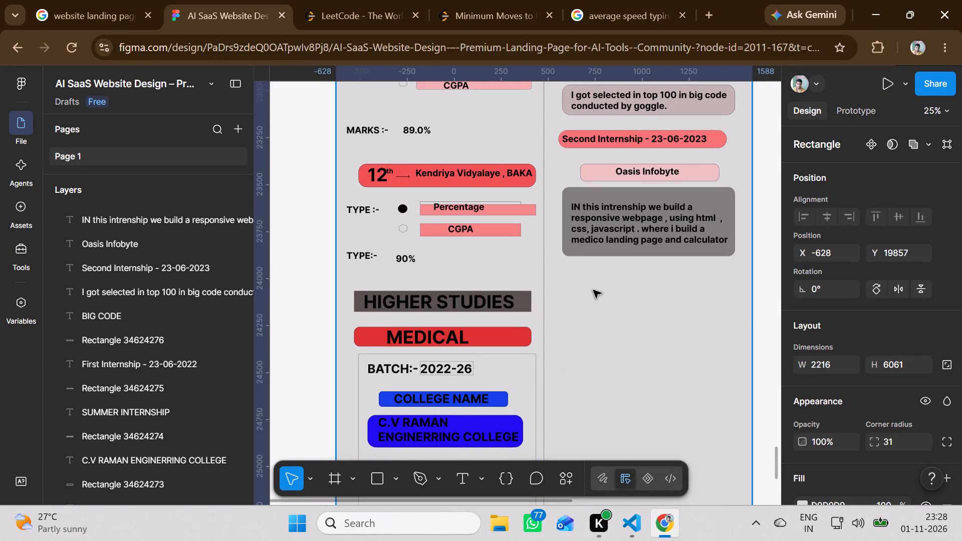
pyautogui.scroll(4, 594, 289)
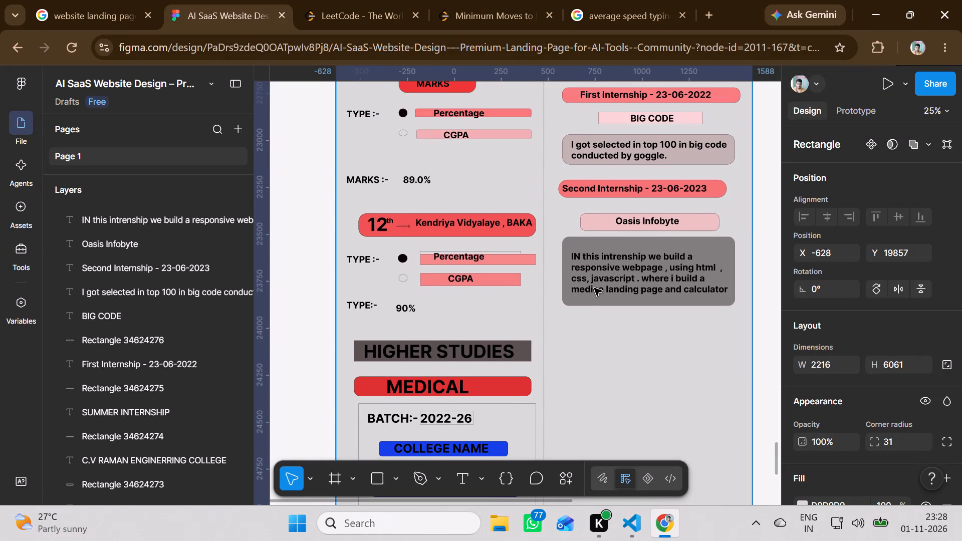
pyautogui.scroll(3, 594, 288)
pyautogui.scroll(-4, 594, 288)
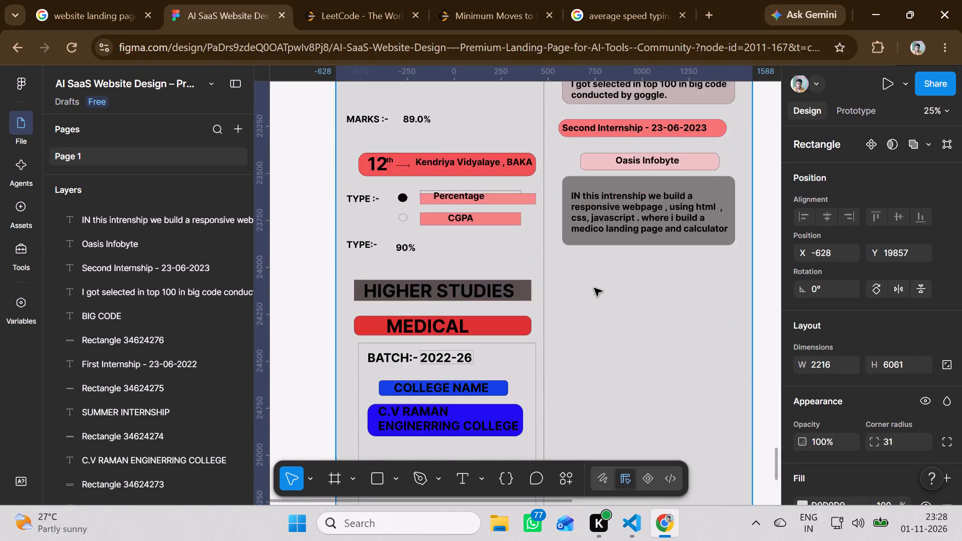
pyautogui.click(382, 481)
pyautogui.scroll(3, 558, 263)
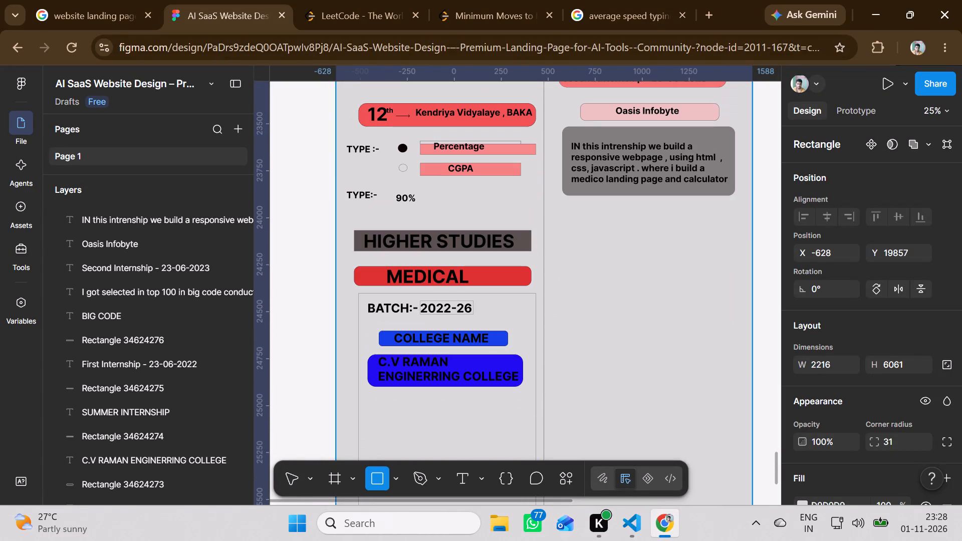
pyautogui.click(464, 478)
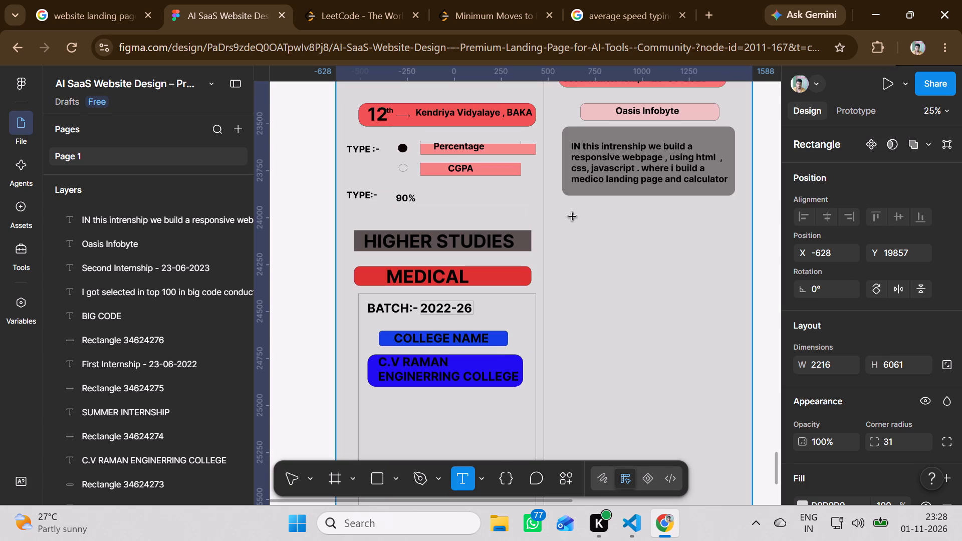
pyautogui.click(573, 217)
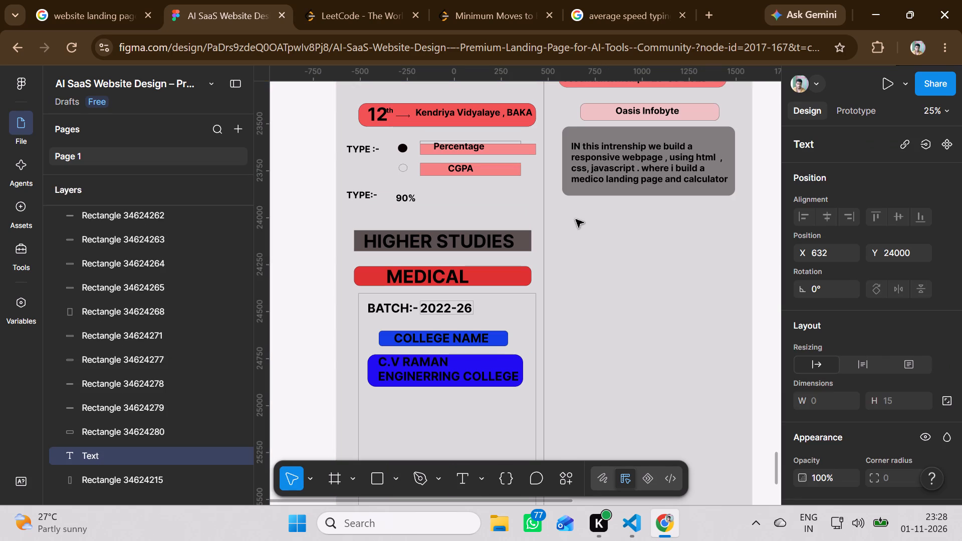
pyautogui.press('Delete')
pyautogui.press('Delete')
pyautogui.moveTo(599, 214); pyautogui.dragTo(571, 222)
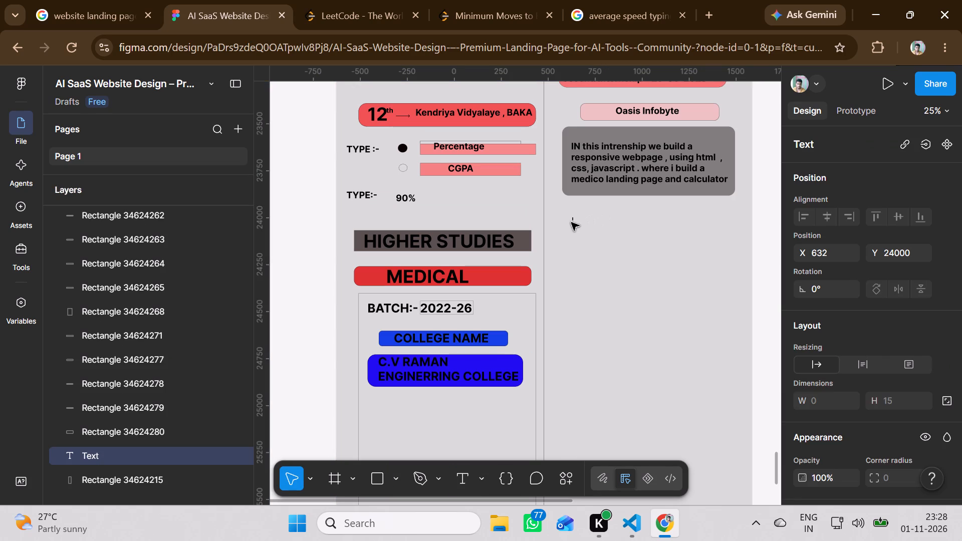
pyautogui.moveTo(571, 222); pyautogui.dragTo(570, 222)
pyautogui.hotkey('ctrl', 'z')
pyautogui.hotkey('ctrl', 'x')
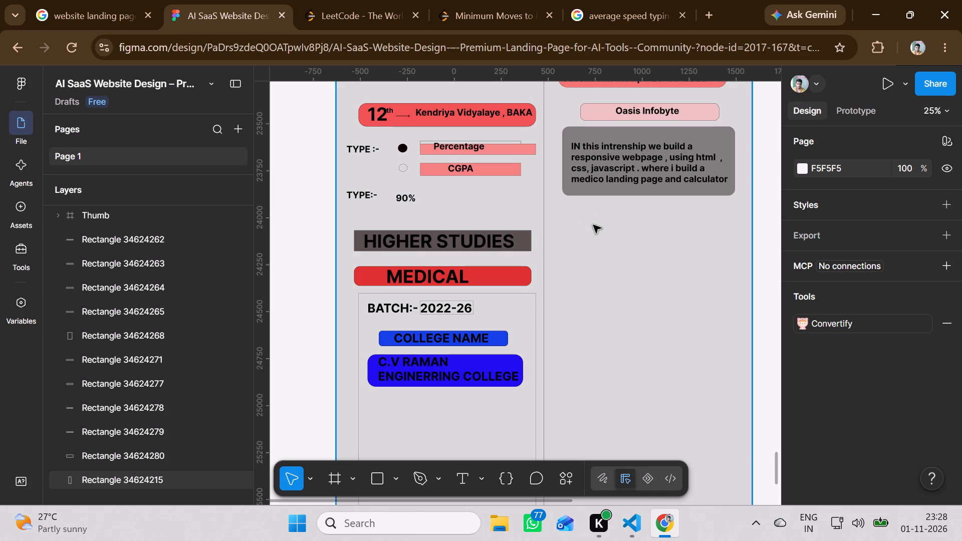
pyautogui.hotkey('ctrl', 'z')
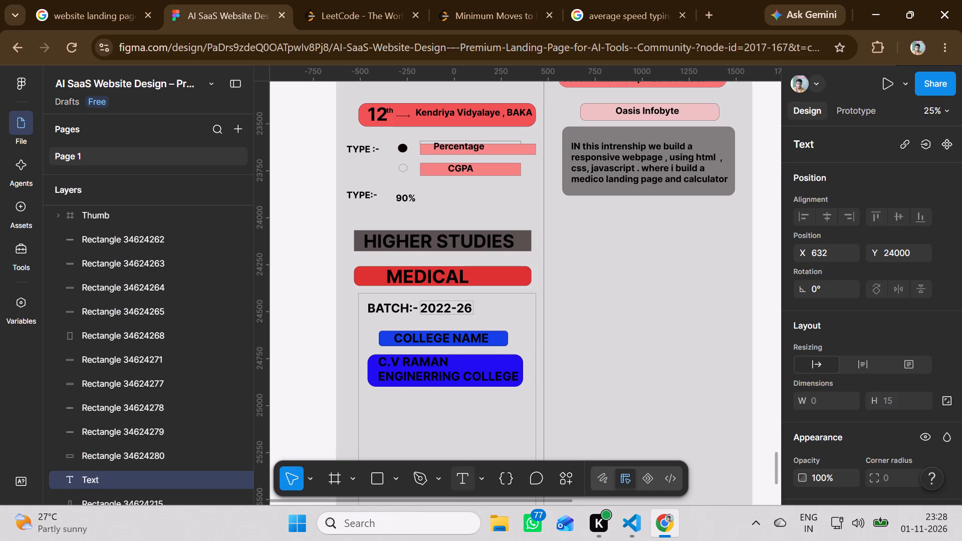
# Add a text box about 828 × 146 below the Oasis Infobyte description, reading "Third Internship".
pyautogui.click(457, 481)
pyautogui.moveTo(572, 223); pyautogui.dragTo(690, 248)
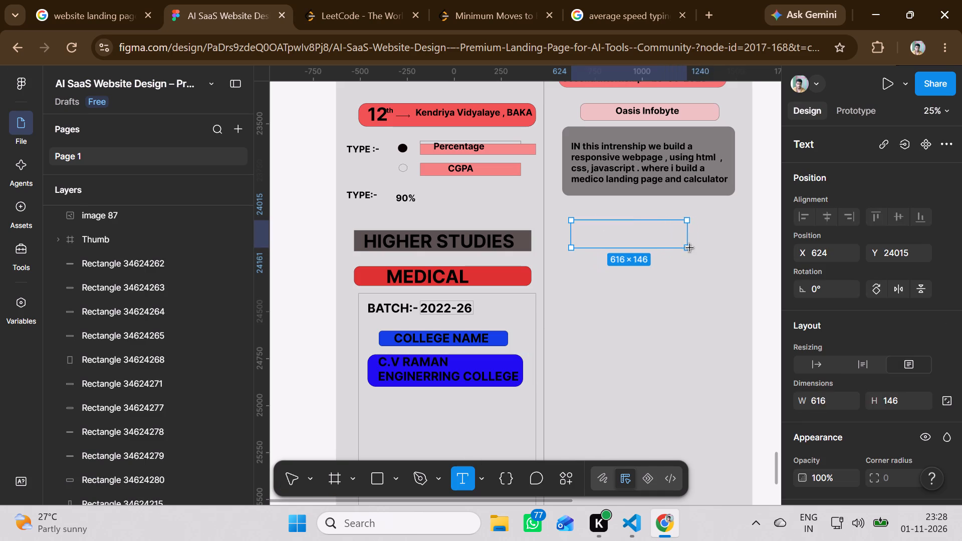
pyautogui.moveTo(690, 248); pyautogui.dragTo(728, 246)
pyautogui.write('Third')
pyautogui.press('space')
pyautogui.write('Internship')
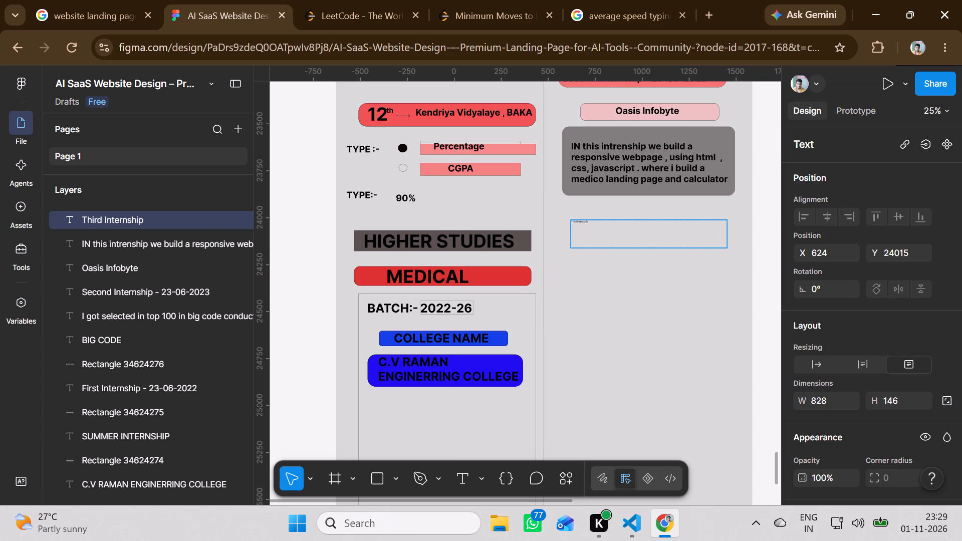
# Set the font size of the "Third Internship" text to 48.
pyautogui.moveTo(603, 224); pyautogui.dragTo(565, 223)
pyautogui.scroll(1, 565, 223)
pyautogui.scroll(-4, 916, 310)
pyautogui.scroll(3, 916, 312)
pyautogui.scroll(-2, 917, 314)
pyautogui.click(925, 340)
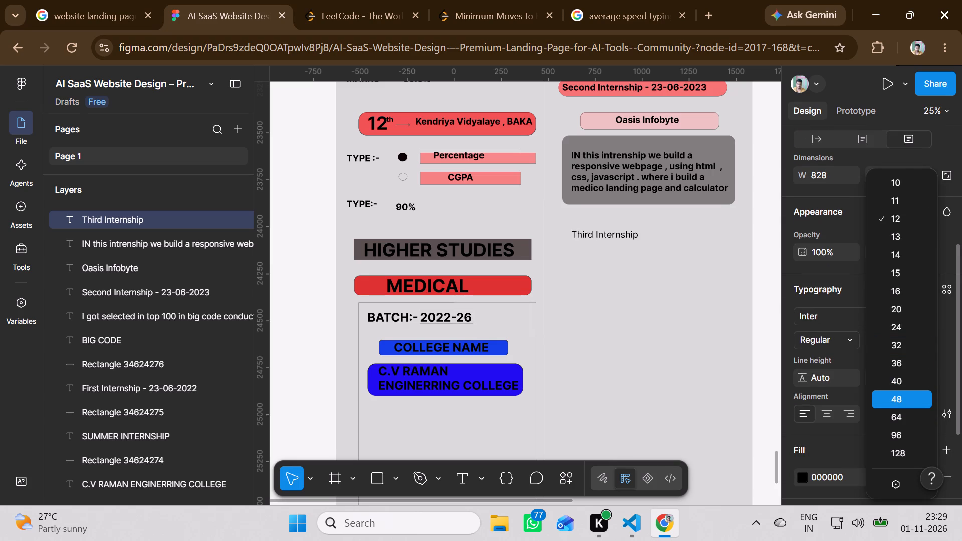
pyautogui.click(909, 399)
# Append " - 23-06-2024" to the "Third Internship" heading.
pyautogui.scroll(2, 718, 308)
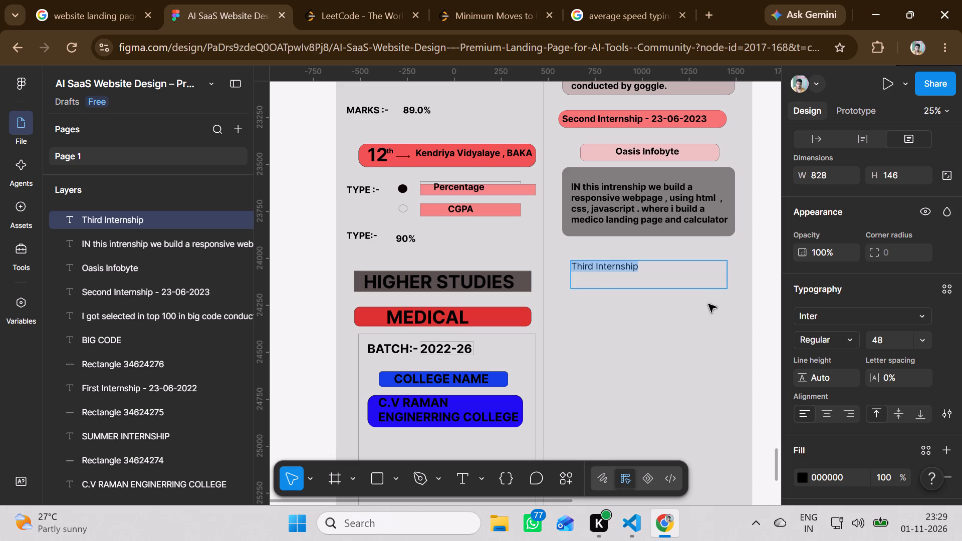
pyautogui.click(653, 267)
pyautogui.press('space')
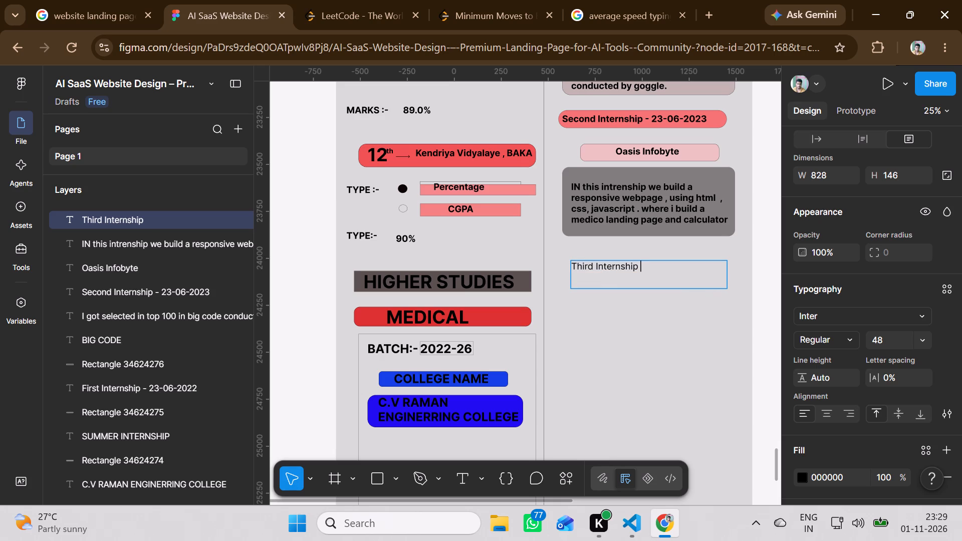
pyautogui.press('BackSpace')
pyautogui.press('space')
pyautogui.write('-')
pyautogui.press('space')
pyautogui.write('23-06')
pyautogui.write('-202')
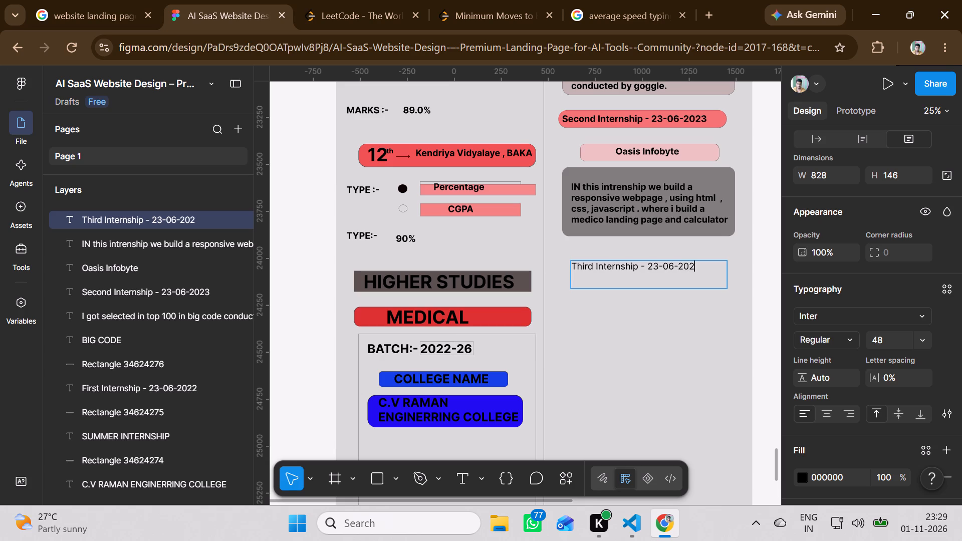
pyautogui.press('4')
# Set the whole "Third Internship - 23-06-2024" heading to Bold weight.
pyautogui.click(640, 285)
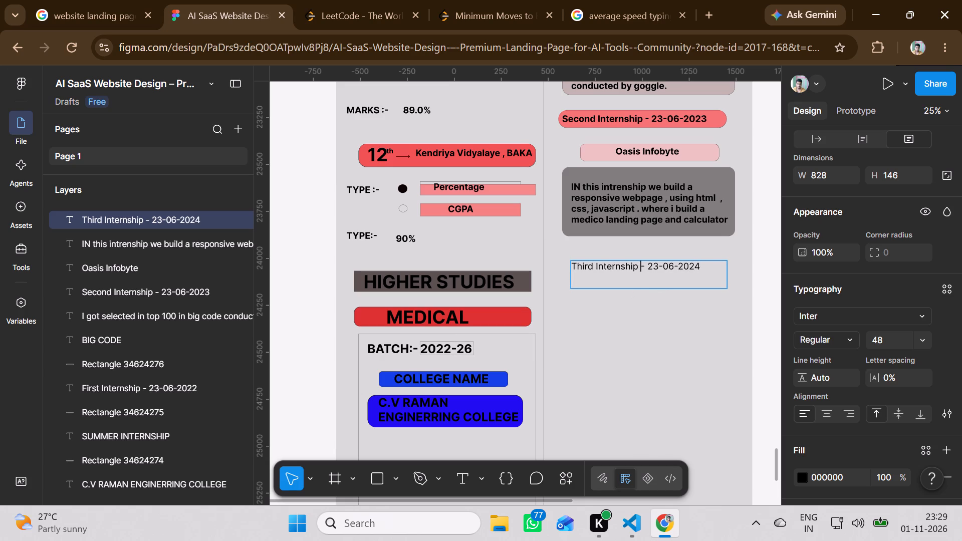
pyautogui.click(673, 282)
pyautogui.moveTo(705, 266); pyautogui.dragTo(576, 266)
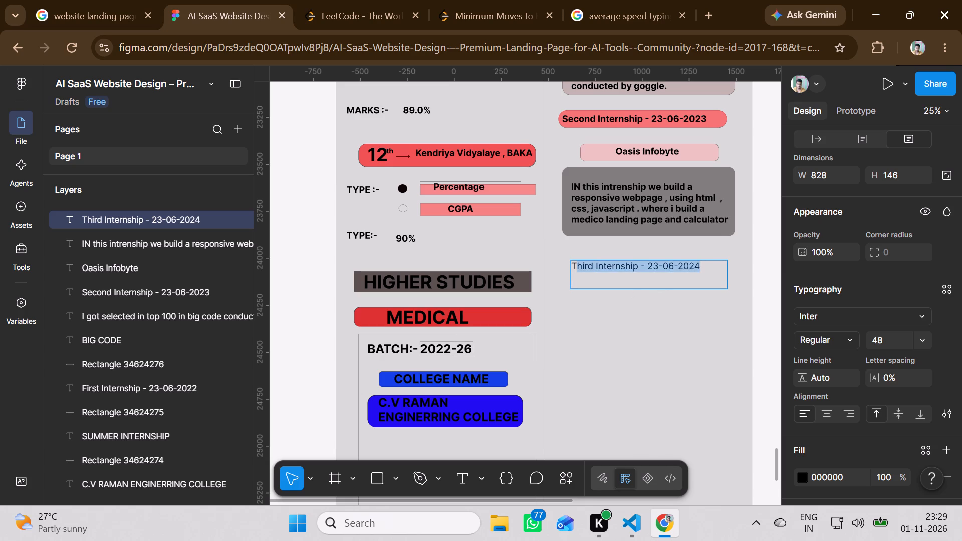
pyautogui.moveTo(576, 266); pyautogui.dragTo(571, 266)
pyautogui.click(844, 339)
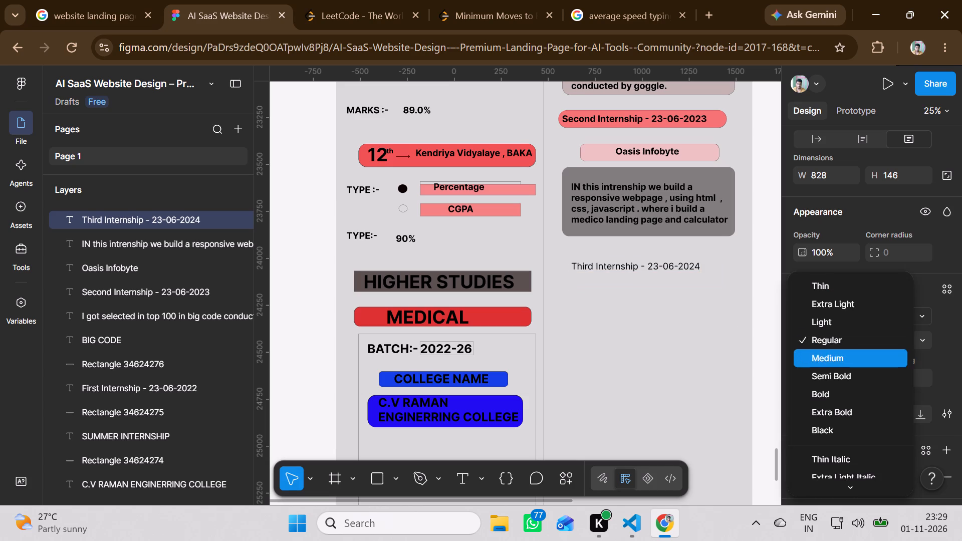
pyautogui.click(830, 387)
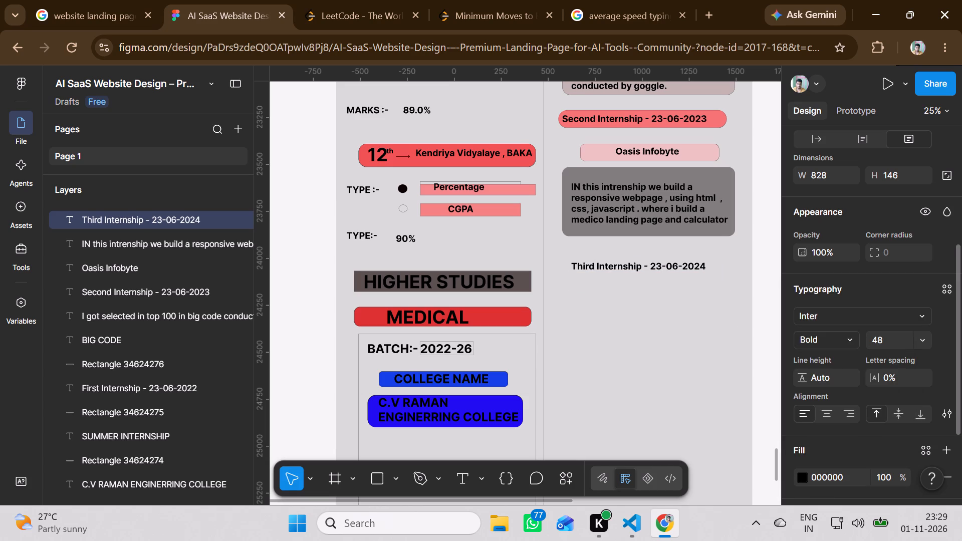
pyautogui.click(631, 366)
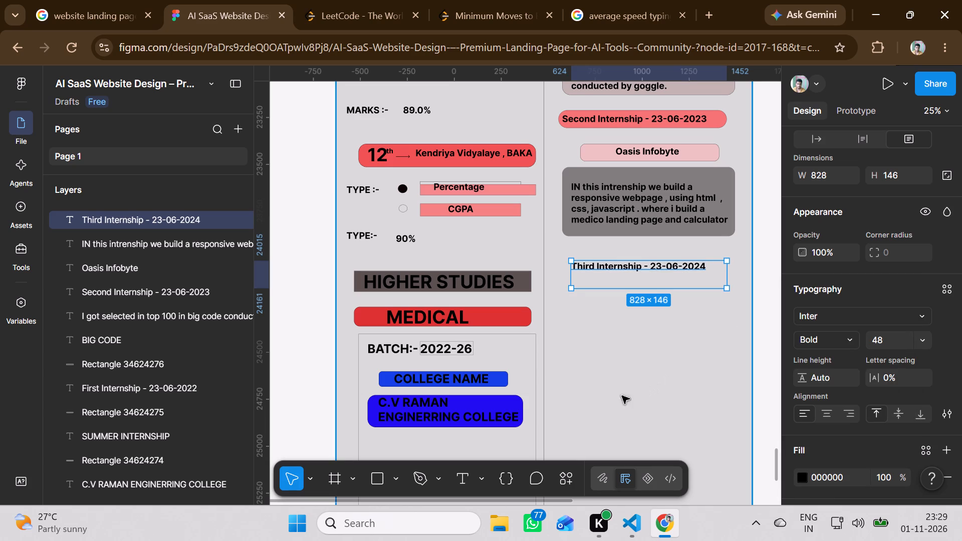
# Draw a rectangle about 876 × 148 over the "Third Internship - 23-06-2024" heading.
pyautogui.click(373, 477)
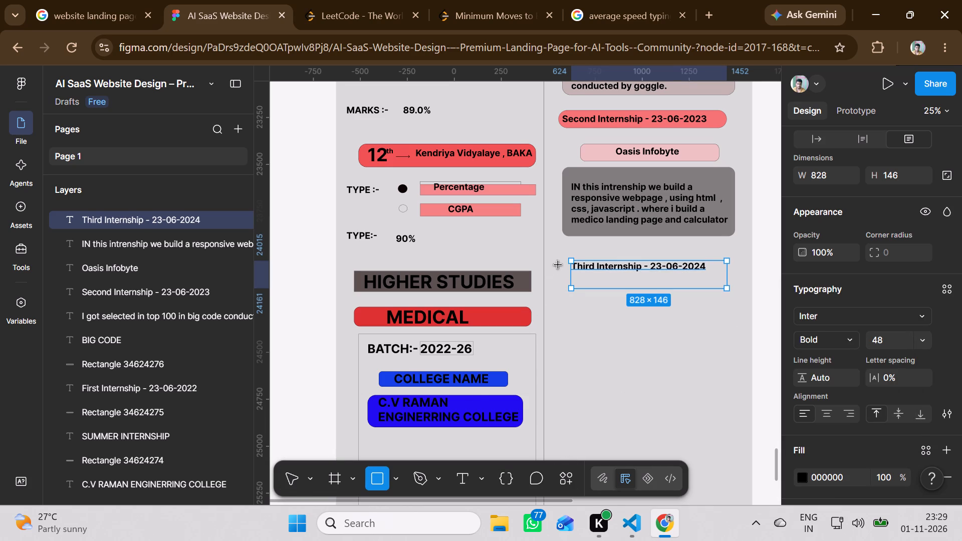
pyautogui.moveTo(562, 253); pyautogui.dragTo(715, 275)
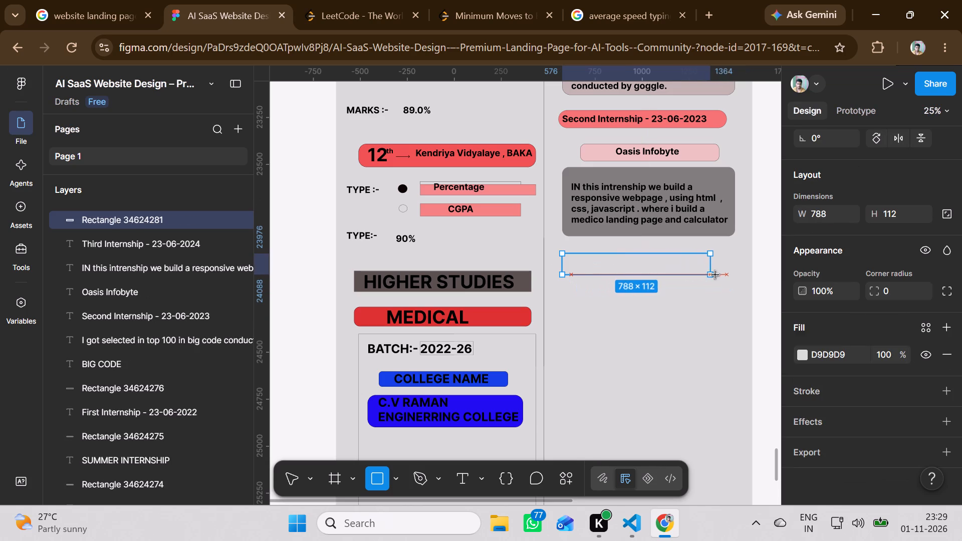
pyautogui.moveTo(715, 275); pyautogui.dragTo(729, 282)
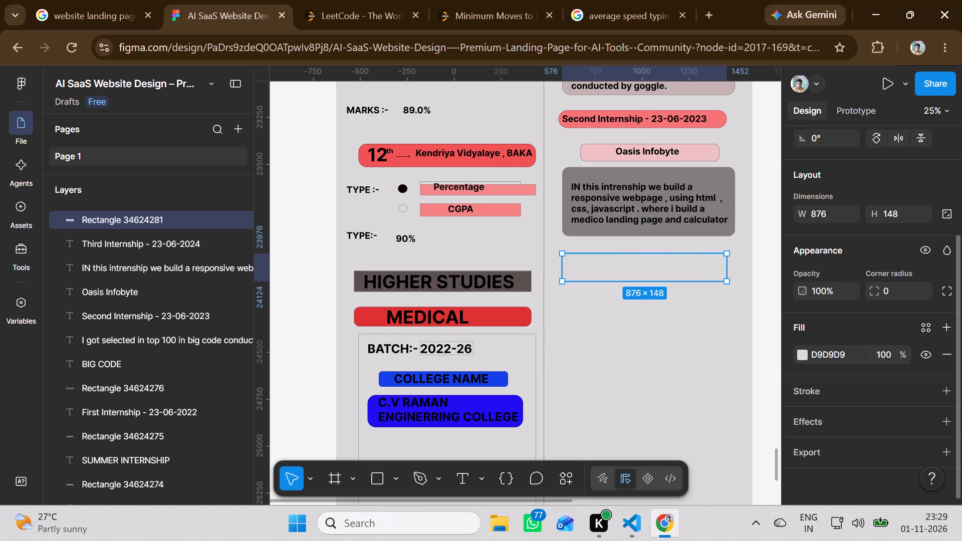
# Add a dark grey 414040 inside stroke of weight 1 to the new rectangle over the third internship heading.
pyautogui.scroll(-2, 846, 364)
pyautogui.click(824, 399)
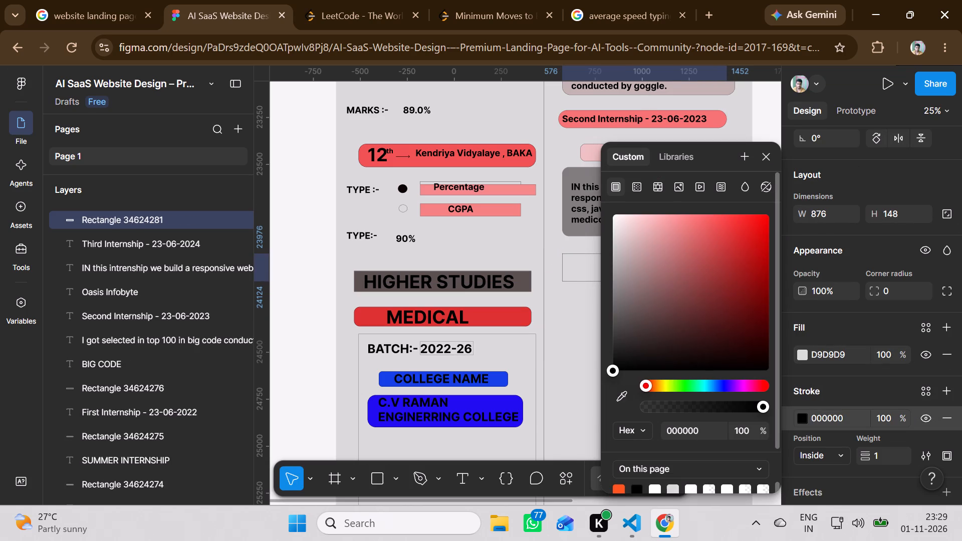
pyautogui.click(617, 330)
pyautogui.click(581, 360)
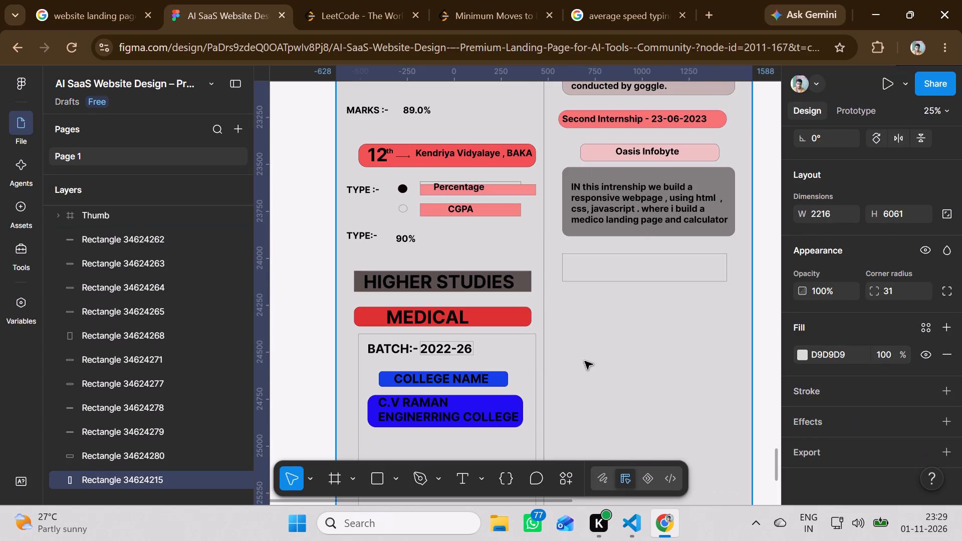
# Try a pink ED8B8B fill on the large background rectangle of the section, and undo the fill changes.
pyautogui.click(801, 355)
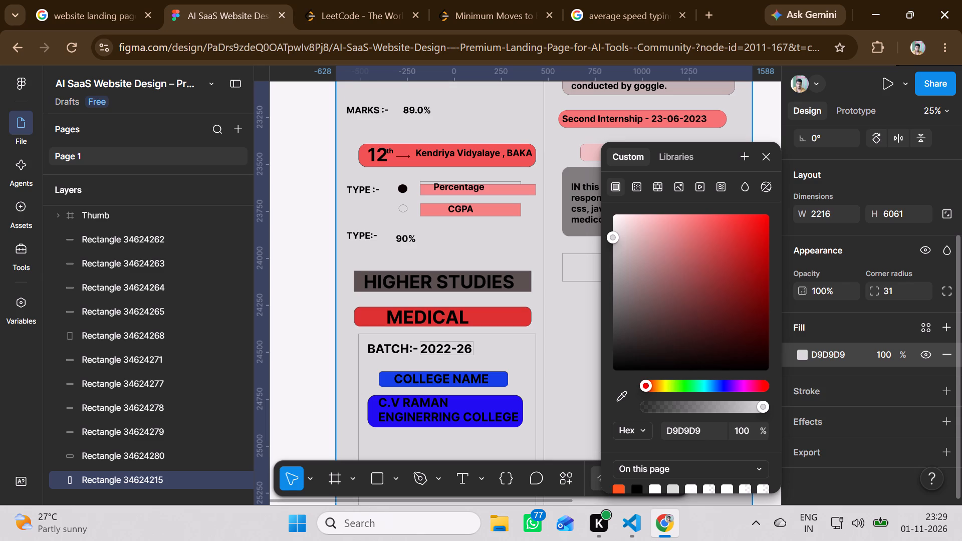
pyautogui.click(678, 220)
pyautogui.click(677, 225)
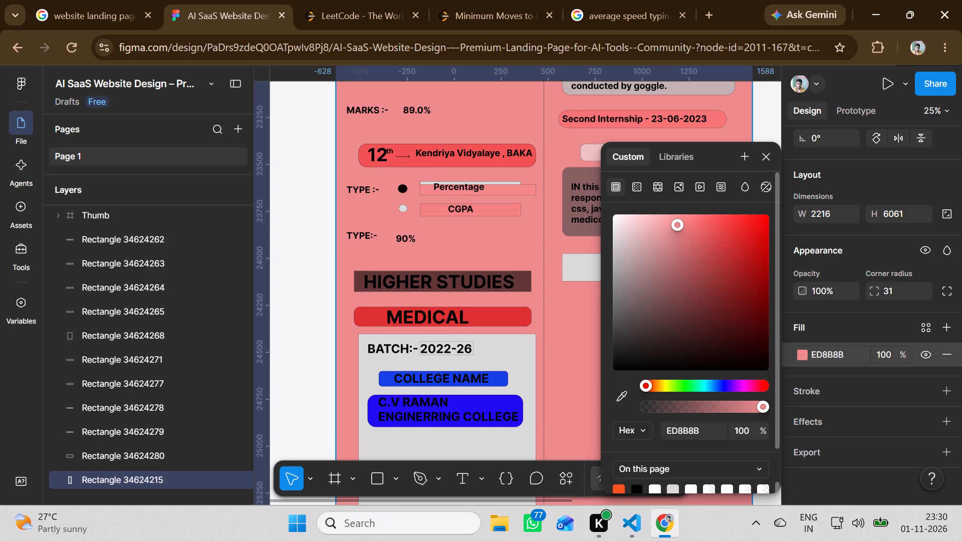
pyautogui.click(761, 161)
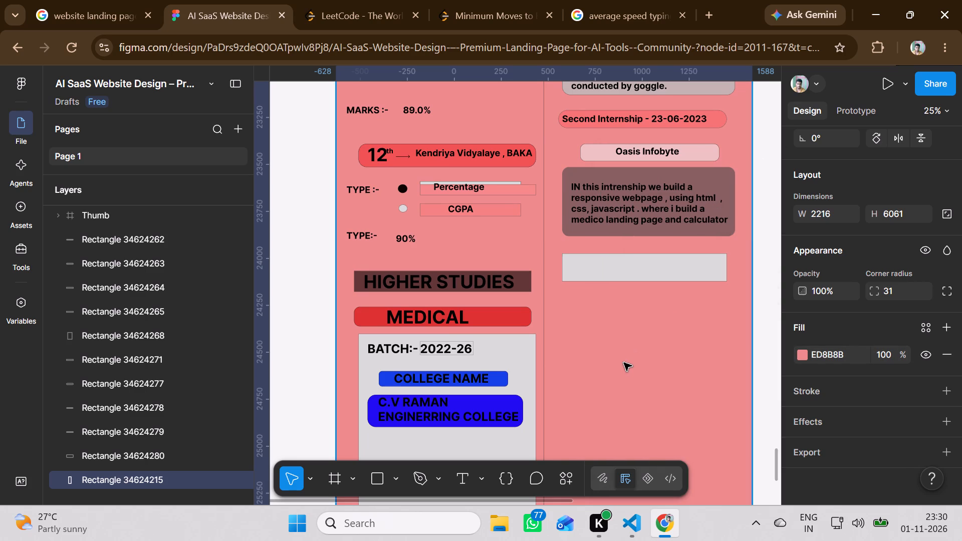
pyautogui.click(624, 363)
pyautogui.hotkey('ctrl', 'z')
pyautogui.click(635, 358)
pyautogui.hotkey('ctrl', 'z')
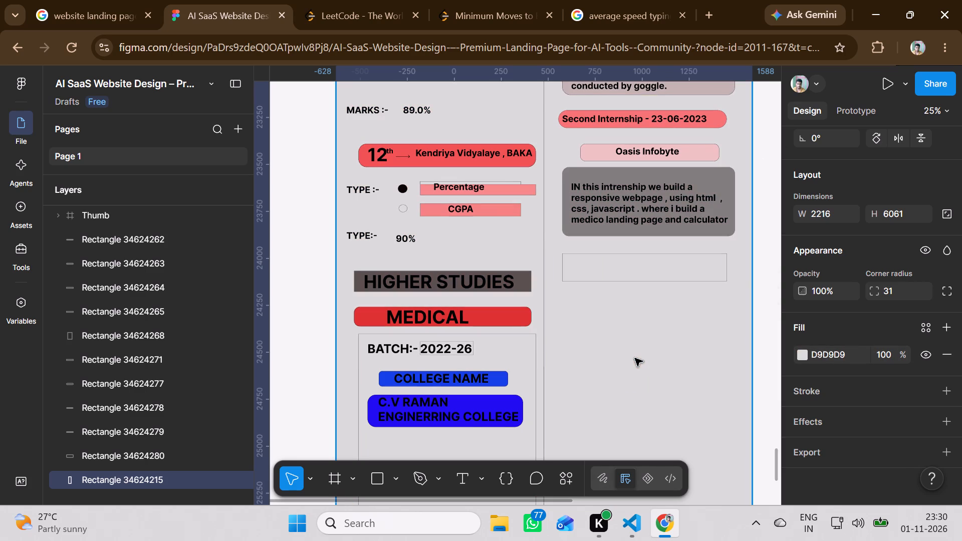
# Fill the rectangle covering the third internship heading with coral pink F87373.
pyautogui.click(629, 280)
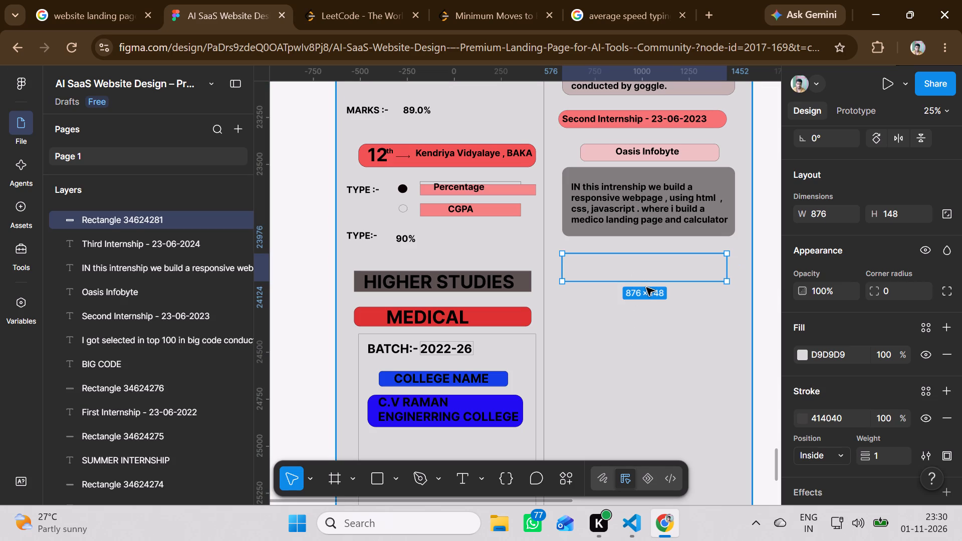
pyautogui.click(804, 353)
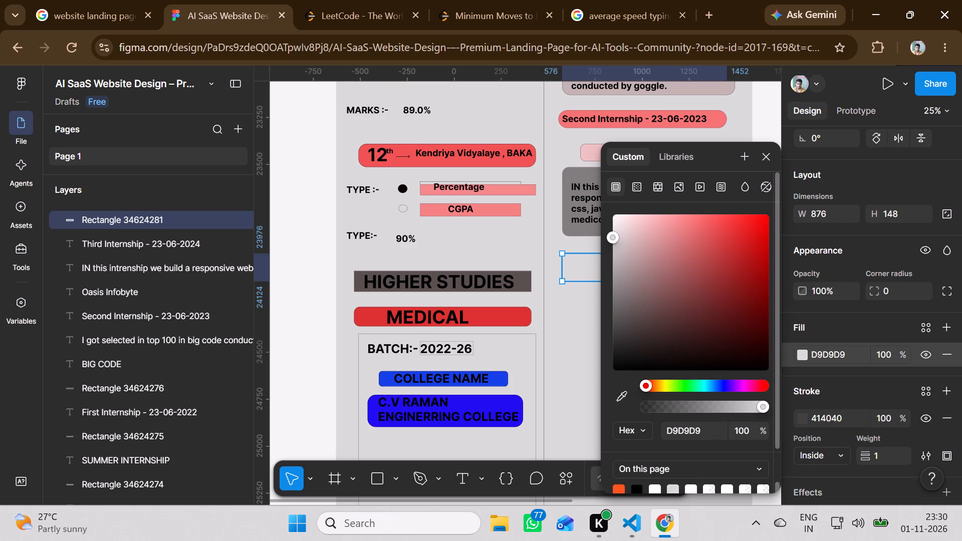
pyautogui.click(677, 223)
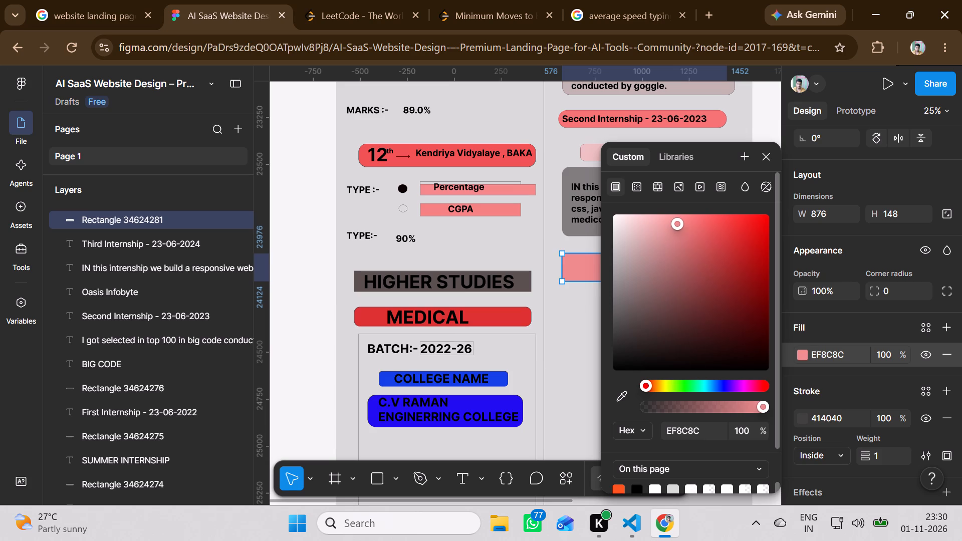
pyautogui.click(696, 218)
pyautogui.click(585, 341)
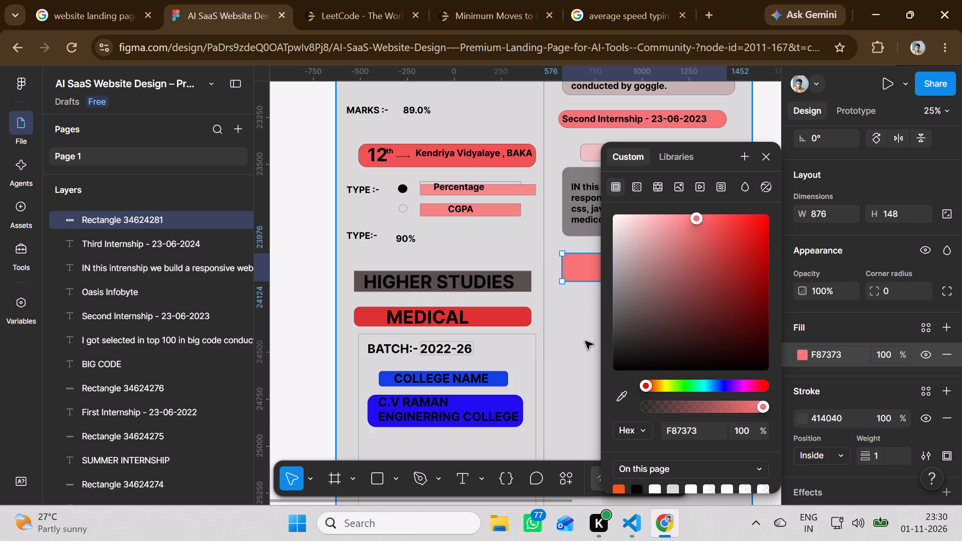
# Set the corner radius of the third internship heading rectangle to 70.
pyautogui.click(652, 270)
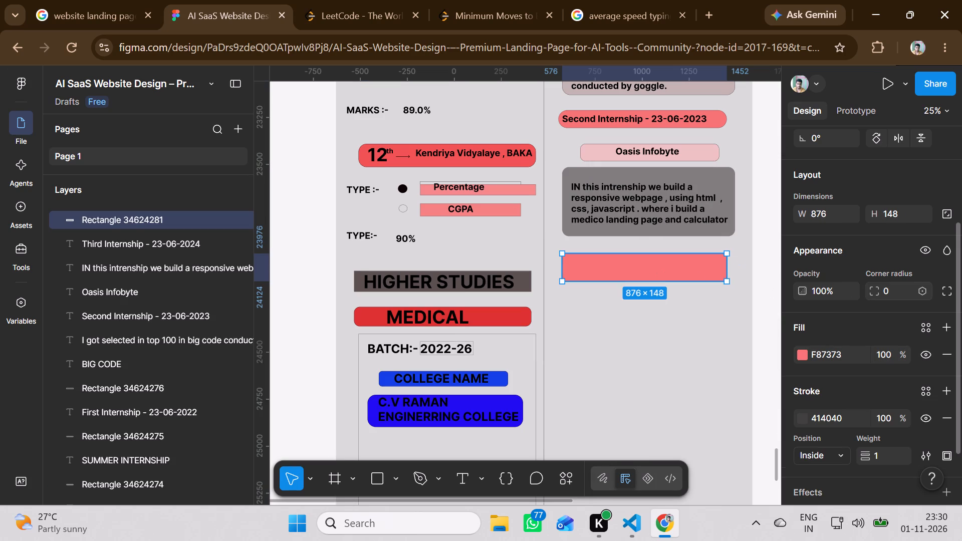
pyautogui.click(909, 290)
pyautogui.press('Up')
pyautogui.press('Up')
pyautogui.press('Up')
pyautogui.press('Up')
pyautogui.press('Up')
pyautogui.press('Up')
pyautogui.press('Up')
pyautogui.press('Up')
pyautogui.press('Up')
pyautogui.press('Up')
pyautogui.press('Up')
pyautogui.press('Up')
pyautogui.press('Up')
pyautogui.press('Up')
pyautogui.press('Up')
pyautogui.press('Up')
pyautogui.press('Up')
pyautogui.press('Up')
pyautogui.press('Up')
pyautogui.press('Up')
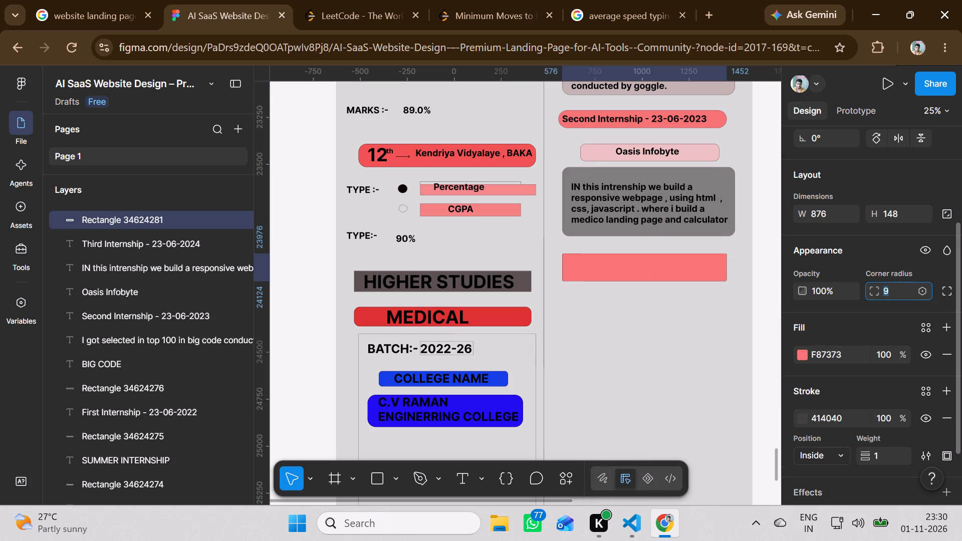
pyautogui.press('Up')
pyautogui.press('Up')
pyautogui.press('Up')
pyautogui.press('Up')
pyautogui.press('Up')
pyautogui.press('Up')
pyautogui.press('Up')
pyautogui.press('Up')
pyautogui.press('Up')
pyautogui.press('Up')
pyautogui.press('Up')
pyautogui.press('Up')
pyautogui.press('Up')
pyautogui.press('Up')
pyautogui.press('Up')
pyautogui.press('Up')
pyautogui.press('Up')
pyautogui.press('Up')
pyautogui.press('Up')
pyautogui.press('Up')
# Send the third internship bar to the back, followed by the section's large background rectangle, so the heading sits on the bar.
pyautogui.click(613, 278)
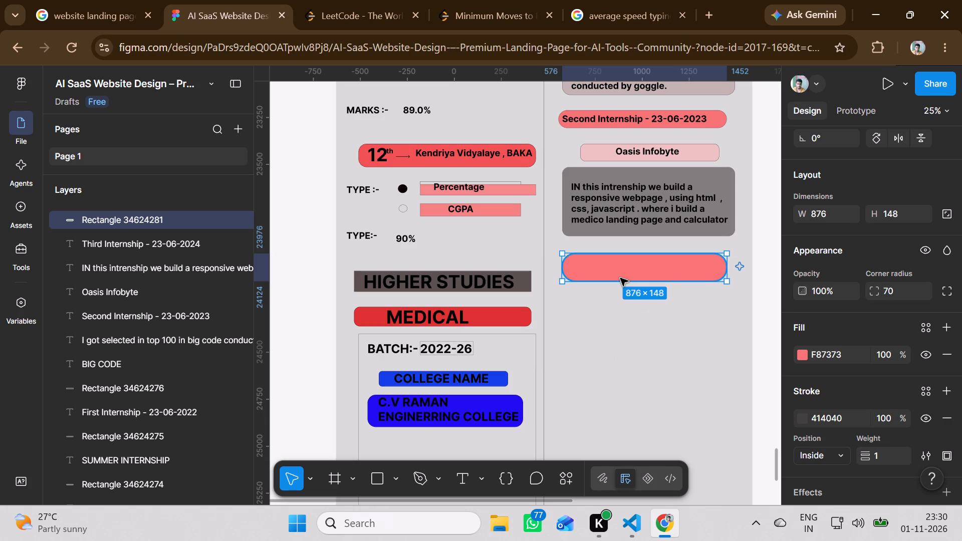
pyautogui.click(620, 278)
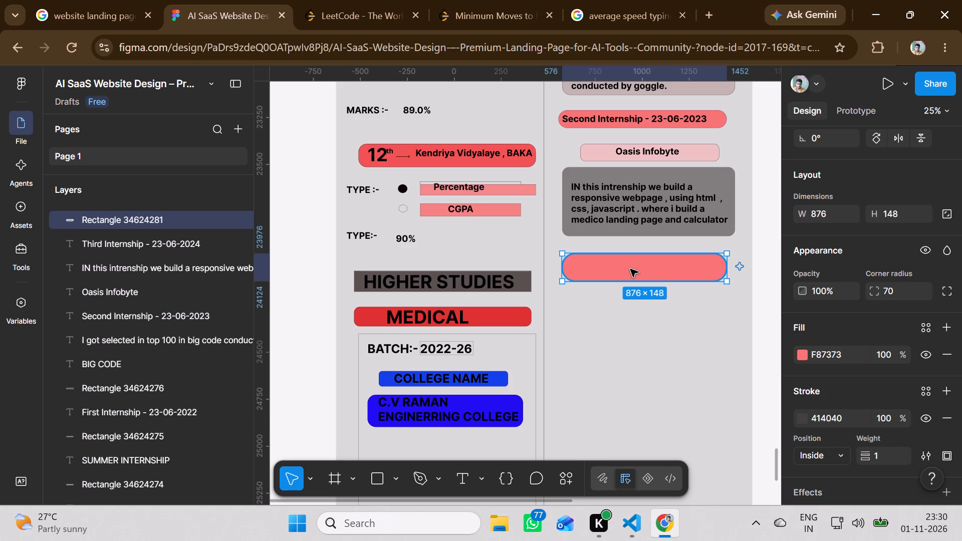
pyautogui.rightClick(630, 269)
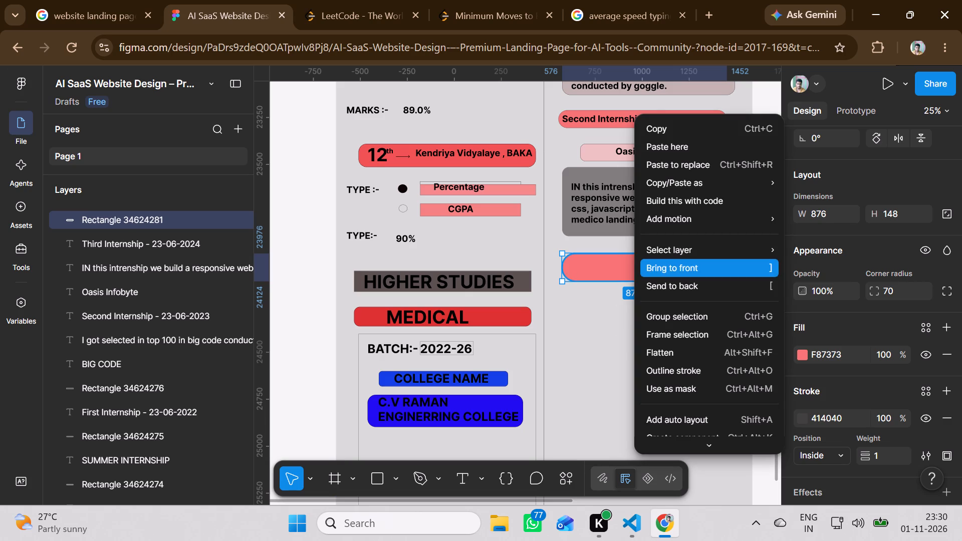
pyautogui.click(671, 283)
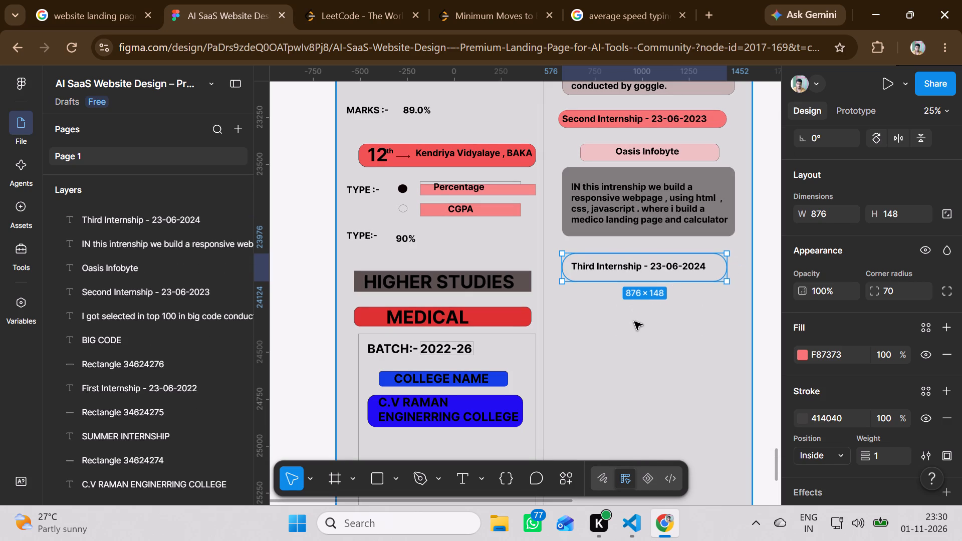
pyautogui.click(634, 322)
pyautogui.rightClick(634, 322)
pyautogui.click(666, 270)
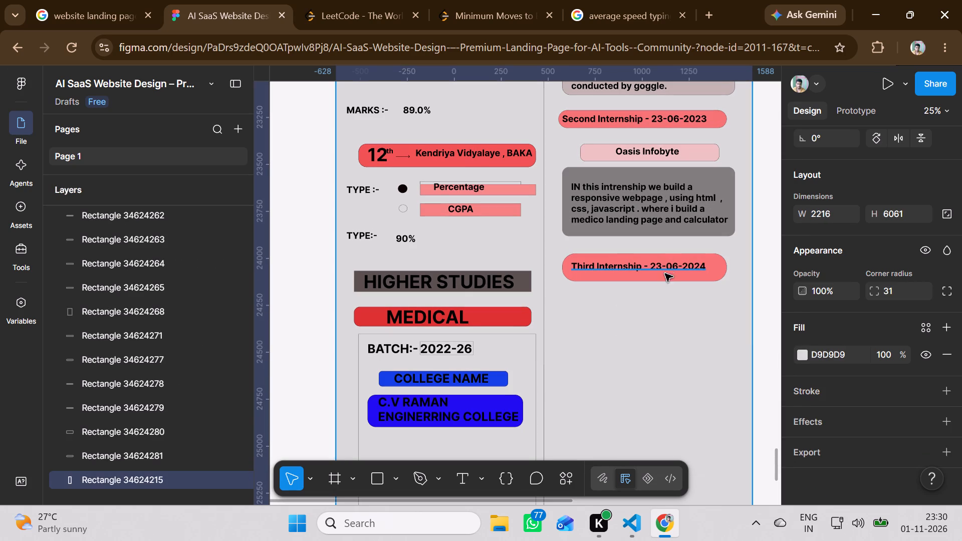
pyautogui.click(617, 352)
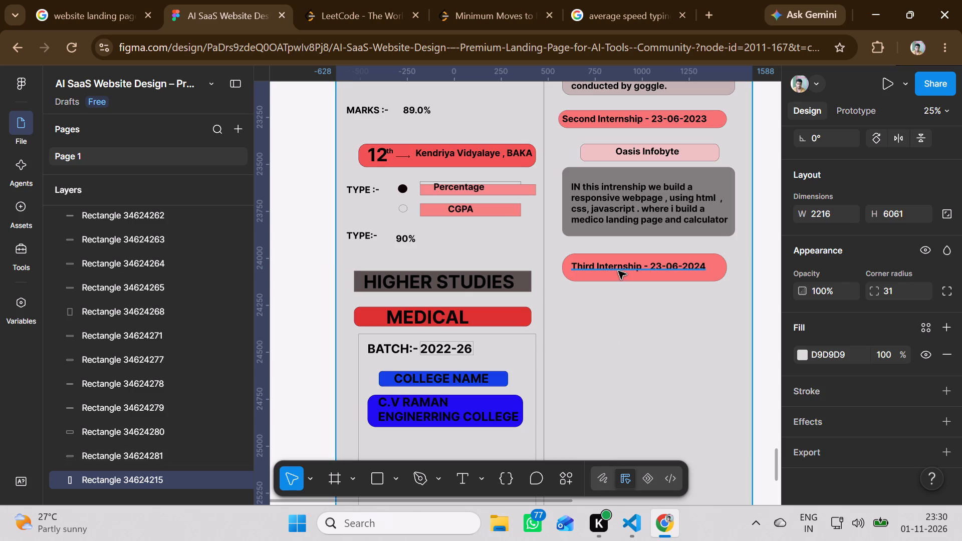
# Shift the "Third Internship - 23-06-2024" text slightly right and down so it sits centred within its bar.
pyautogui.click(618, 271)
pyautogui.moveTo(618, 266); pyautogui.dragTo(630, 268)
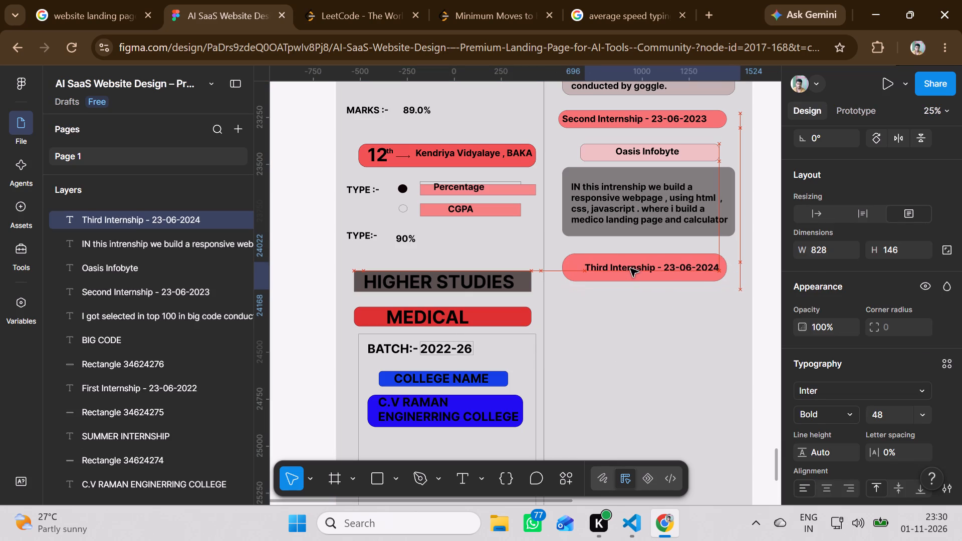
pyautogui.moveTo(630, 268); pyautogui.dragTo(628, 268)
pyautogui.click(627, 335)
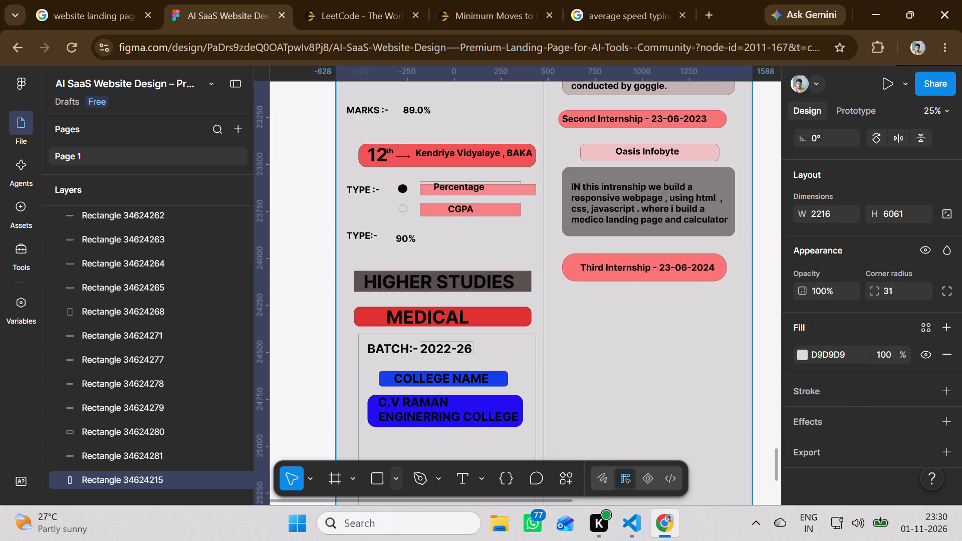
# Add a text box about 712 × 93 below the third internship bar reading "Alpixn Technologies".
pyautogui.click(465, 476)
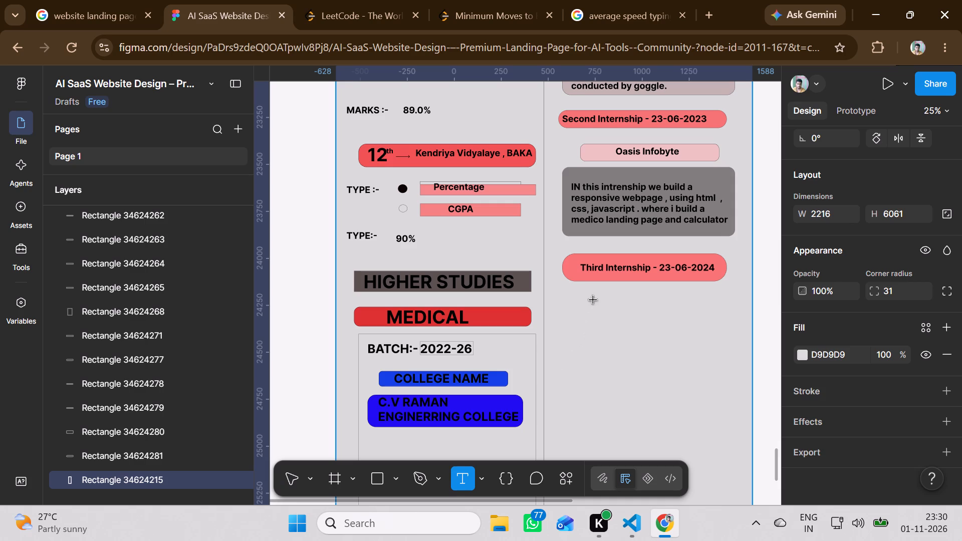
pyautogui.moveTo(582, 305); pyautogui.dragTo(711, 325)
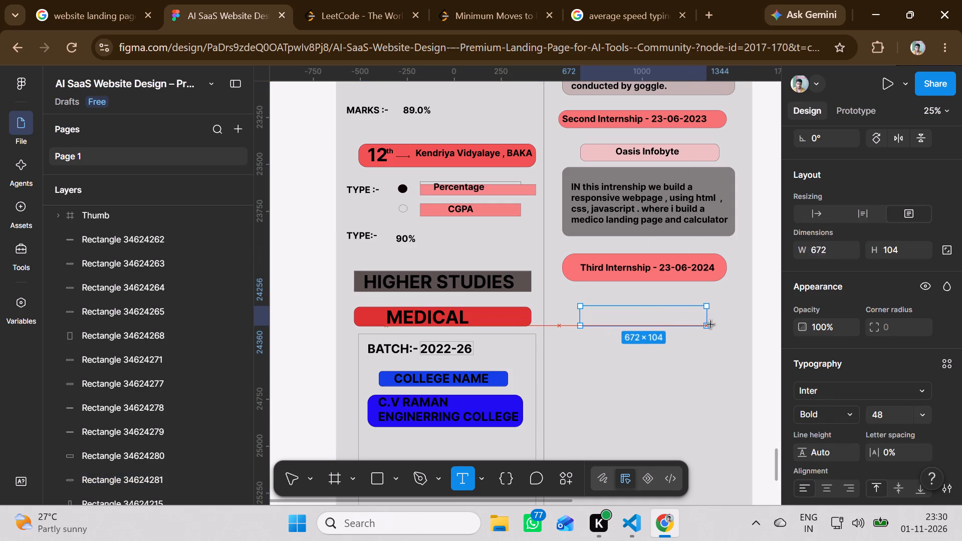
pyautogui.moveTo(711, 325); pyautogui.dragTo(714, 322)
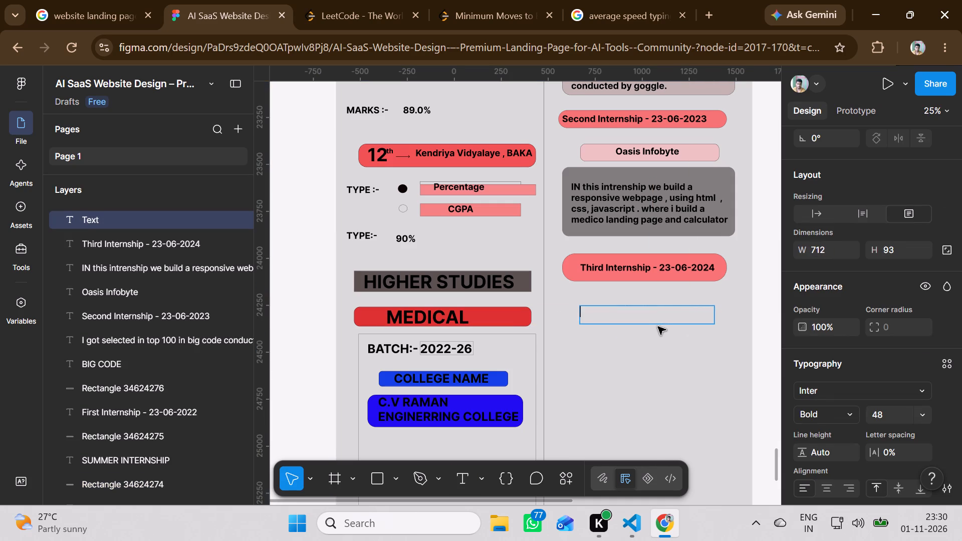
pyautogui.write('Alpixn Technologies')
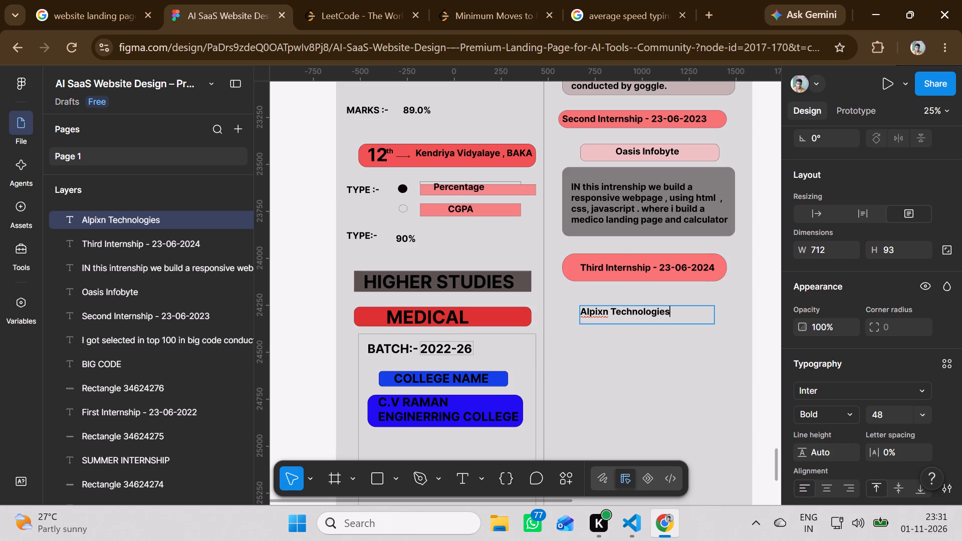
pyautogui.click(609, 336)
# Draw a rectangle about 788 × 144 over the "Alpixn Technologies" text.
pyautogui.click(380, 480)
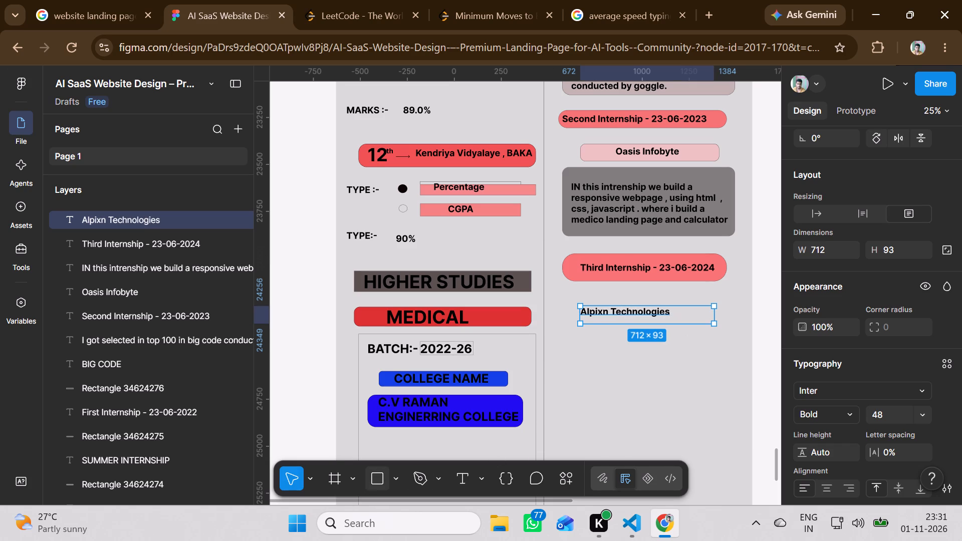
pyautogui.moveTo(572, 298); pyautogui.dragTo(624, 315)
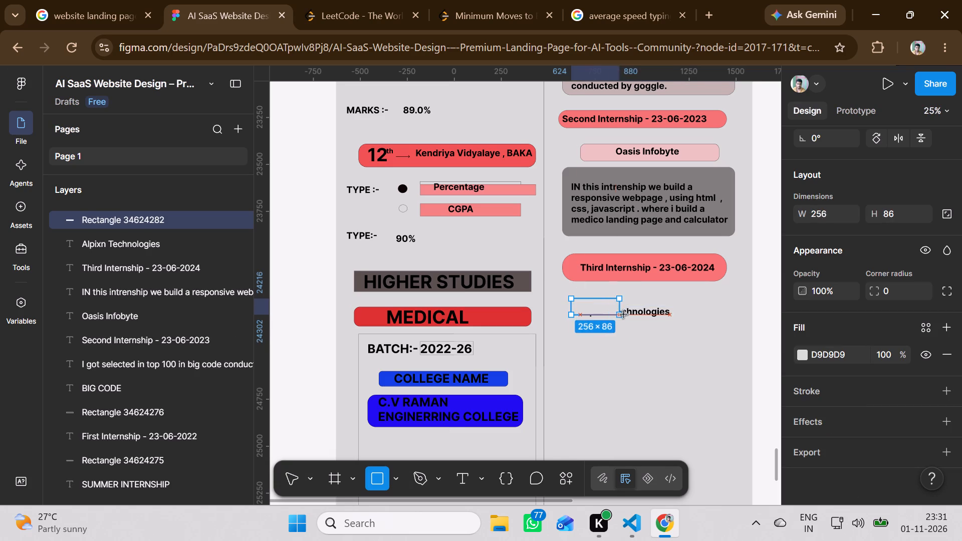
pyautogui.moveTo(624, 315); pyautogui.dragTo(686, 327)
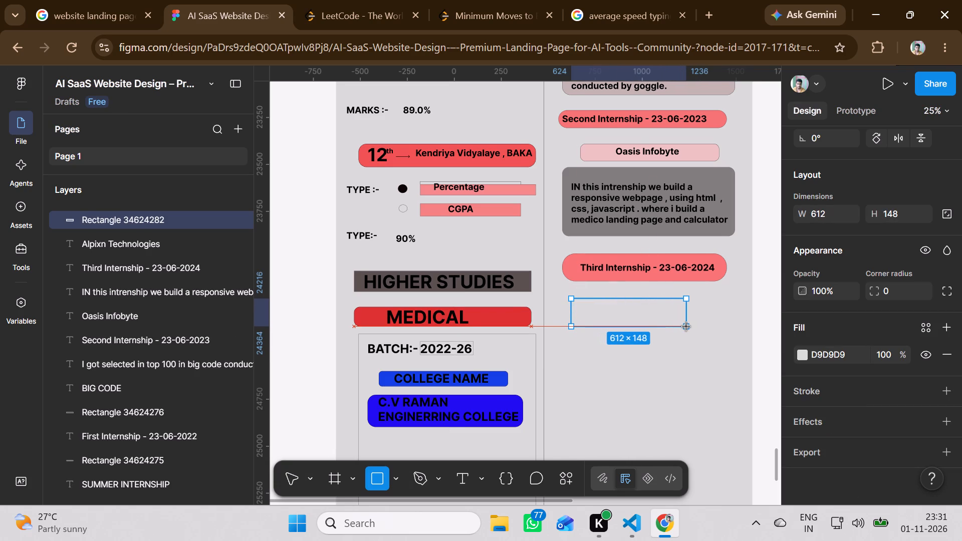
pyautogui.moveTo(686, 327); pyautogui.dragTo(717, 326)
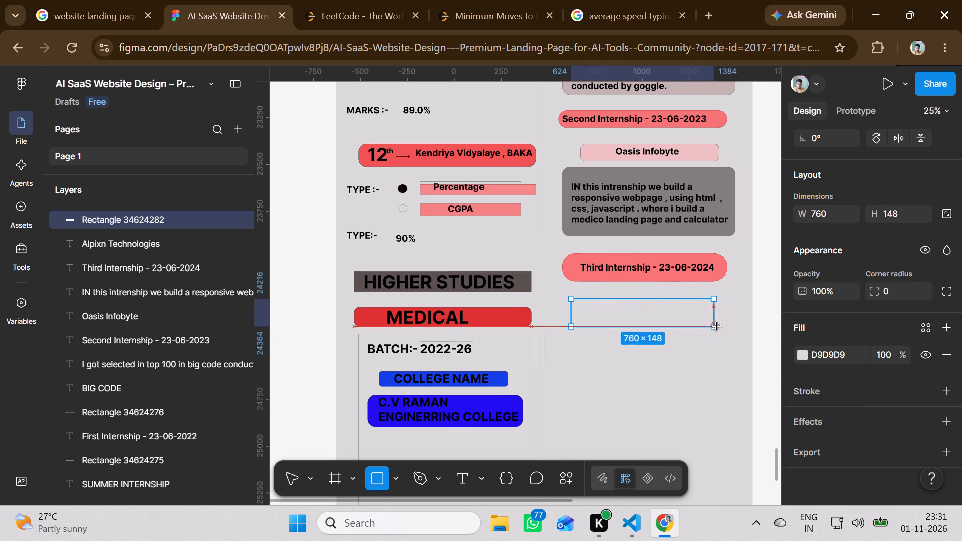
pyautogui.moveTo(717, 326); pyautogui.dragTo(717, 326)
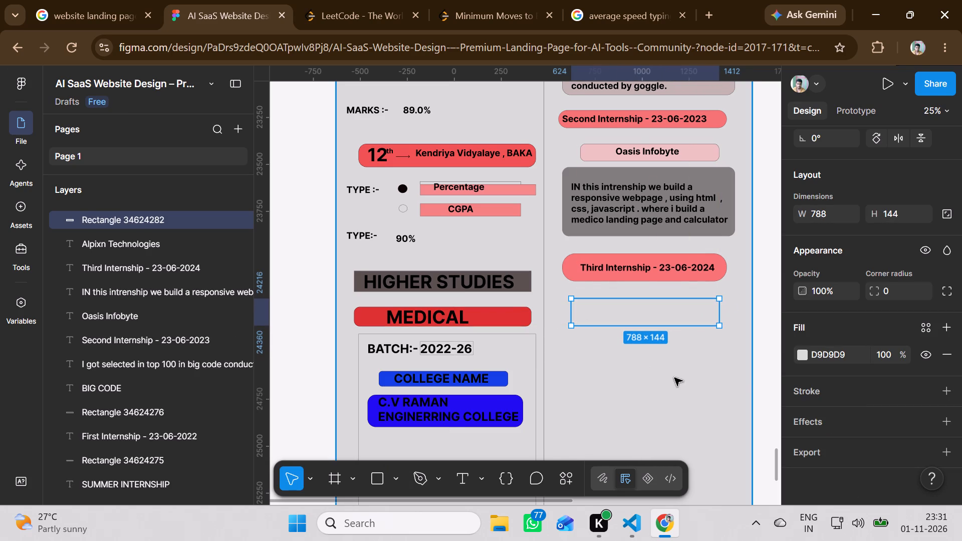
# Add a dark grey 343333 inside stroke of weight 1 to the rectangle over the company name.
pyautogui.click(806, 397)
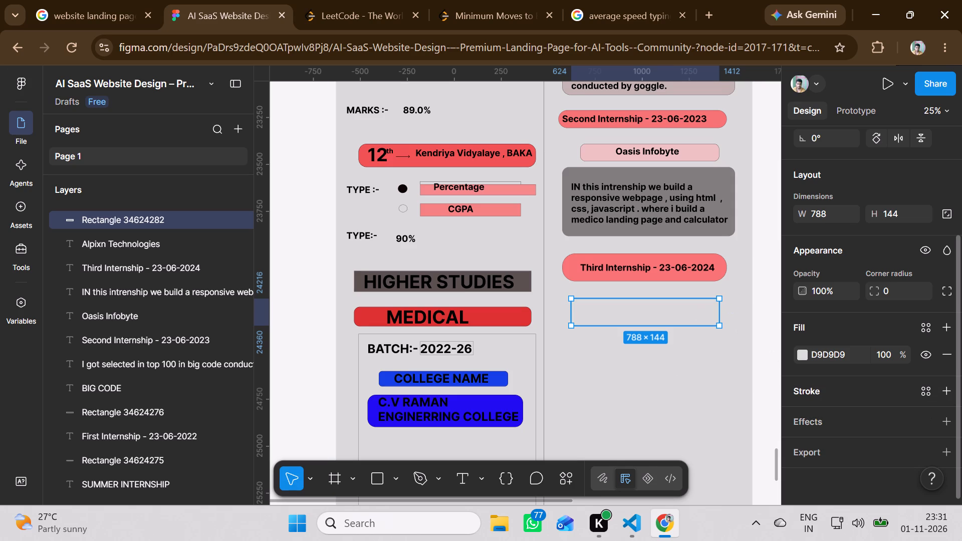
pyautogui.click(616, 338)
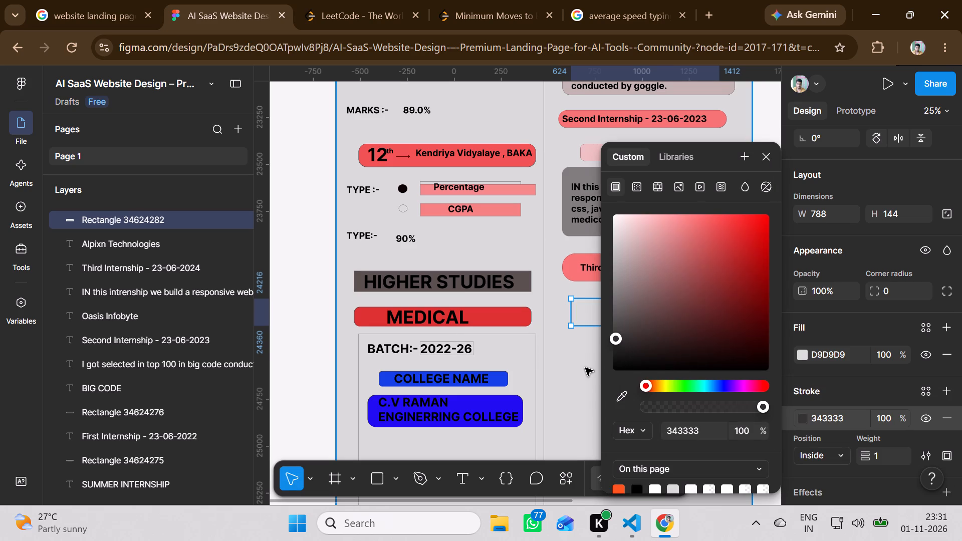
pyautogui.click(585, 368)
# Fill the company name rectangle with light pink F48888.
pyautogui.click(686, 310)
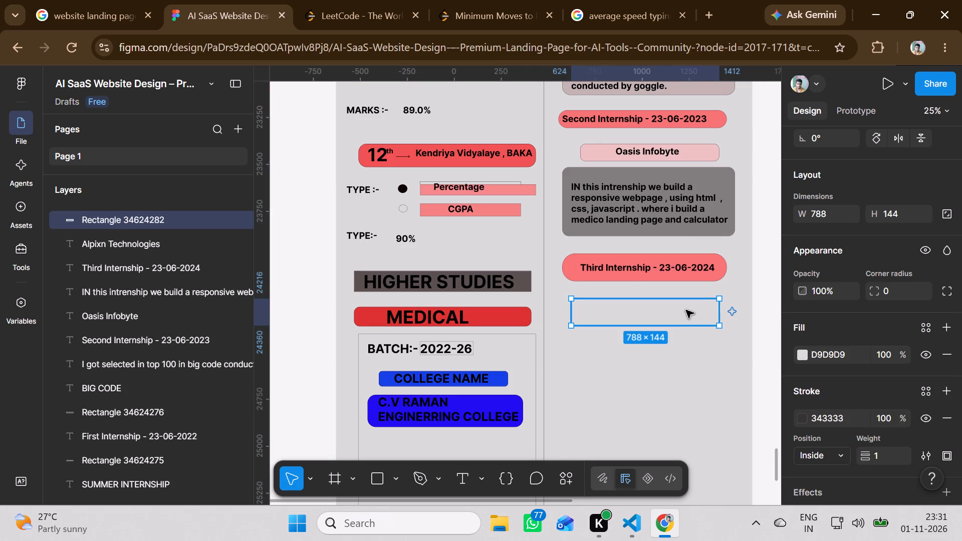
pyautogui.click(801, 356)
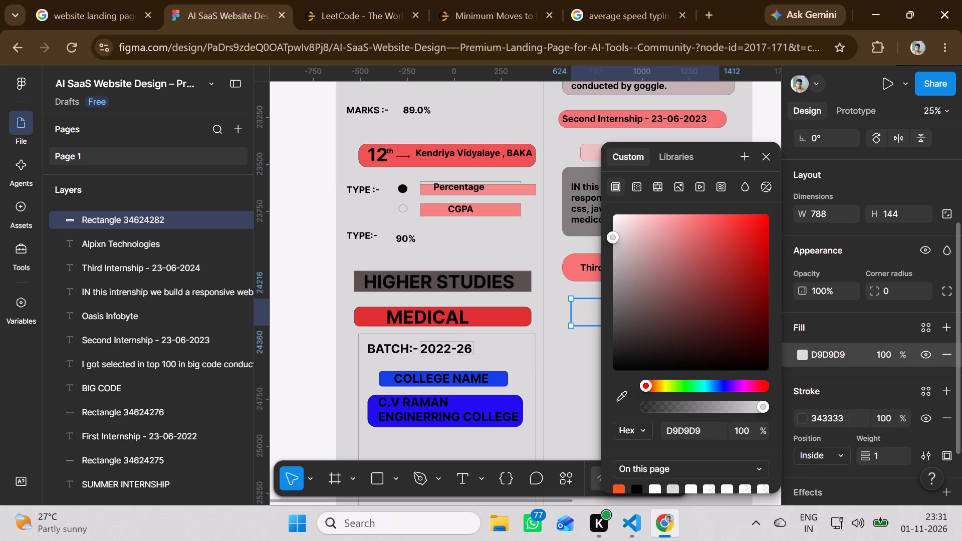
pyautogui.click(681, 222)
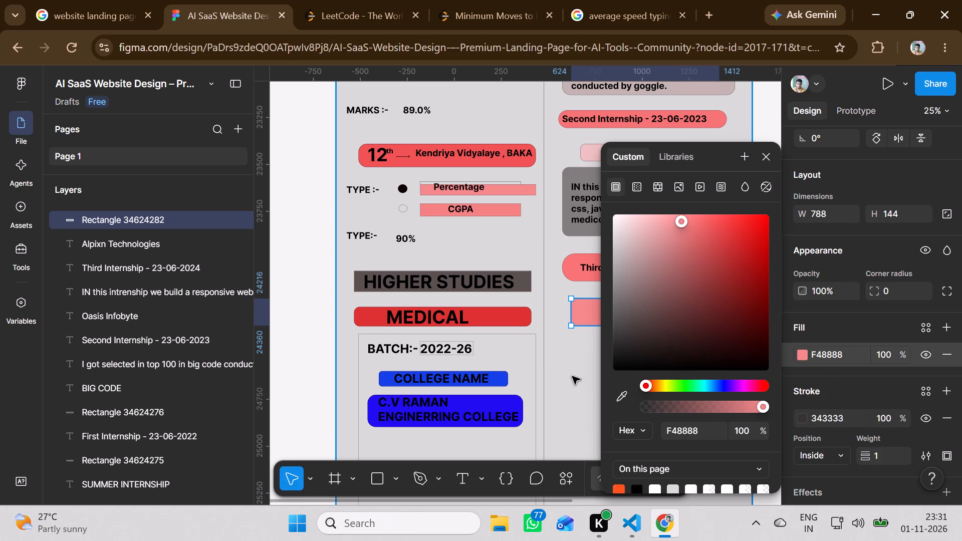
pyautogui.click(572, 376)
# Set the corner radius of the company name rectangle to 104.
pyautogui.click(624, 310)
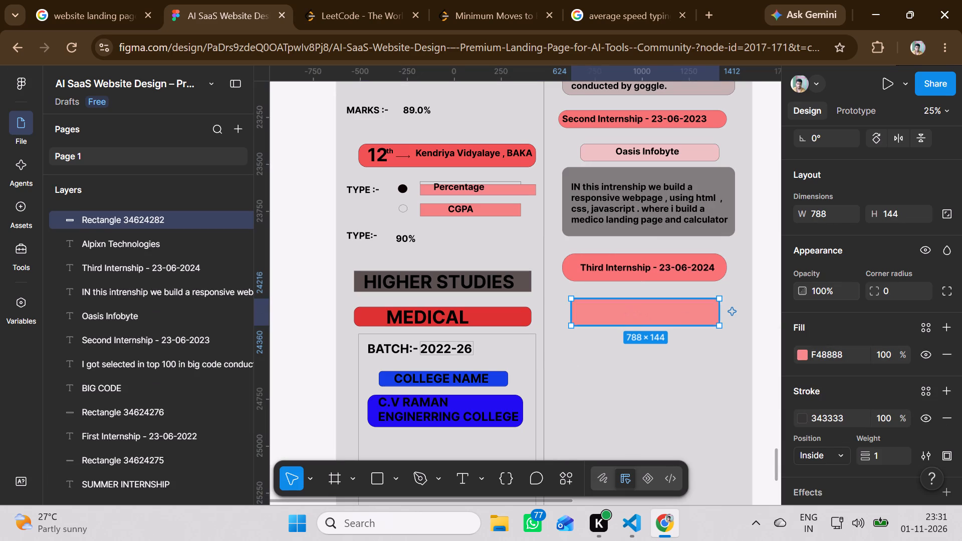
pyautogui.click(893, 293)
pyautogui.press('Up')
pyautogui.press('Up')
pyautogui.press('Up')
pyautogui.press('Up')
pyautogui.press('Up')
pyautogui.press('Up')
pyautogui.press('Up')
pyautogui.press('Up')
pyautogui.press('Up')
pyautogui.press('Up')
pyautogui.press('Up')
pyautogui.press('Up')
pyautogui.press('Up')
pyautogui.press('Up')
pyautogui.press('Up')
pyautogui.press('Up')
pyautogui.press('Up')
pyautogui.press('Up')
pyautogui.press('Up')
pyautogui.press('Up')
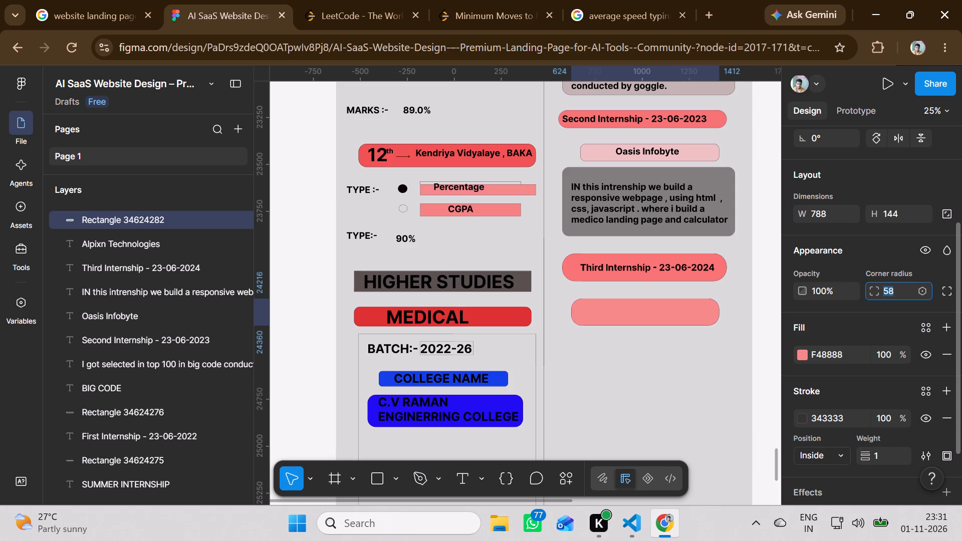
pyautogui.press('Up')
pyautogui.press('Up')
pyautogui.press('Up')
pyautogui.press('Up')
pyautogui.press('Up')
pyautogui.press('Up')
pyautogui.press('Up')
pyautogui.press('Up')
pyautogui.press('Up')
pyautogui.press('Up')
pyautogui.press('Up')
pyautogui.press('Up')
pyautogui.press('Up')
pyautogui.press('Up')
pyautogui.press('Up')
pyautogui.press('Up')
pyautogui.press('Up')
pyautogui.press('Up')
pyautogui.press('Up')
pyautogui.press('Up')
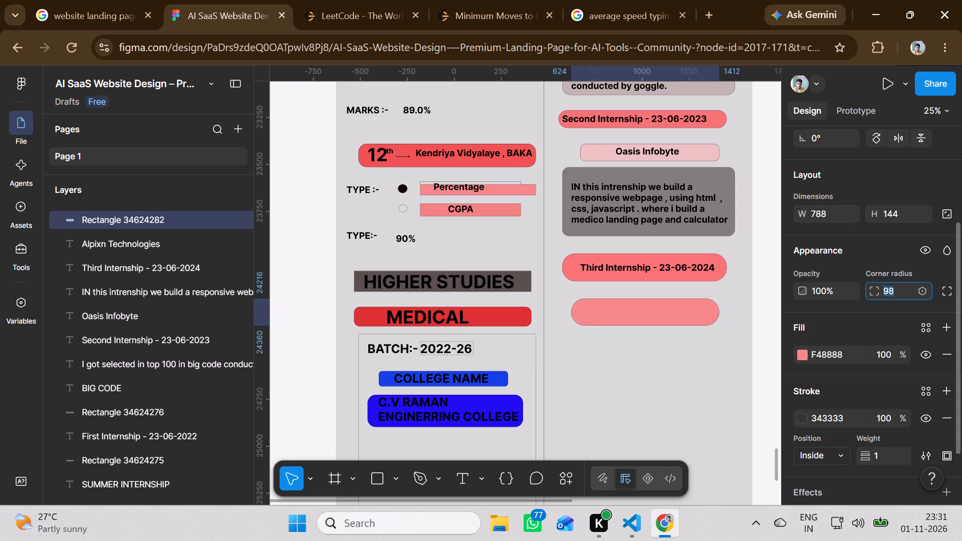
# Send the pink company name rectangle to the back, followed by the large page background rectangle, so the bar sits behind its text.
pyautogui.click(634, 314)
pyautogui.rightClick(634, 314)
pyautogui.click(658, 290)
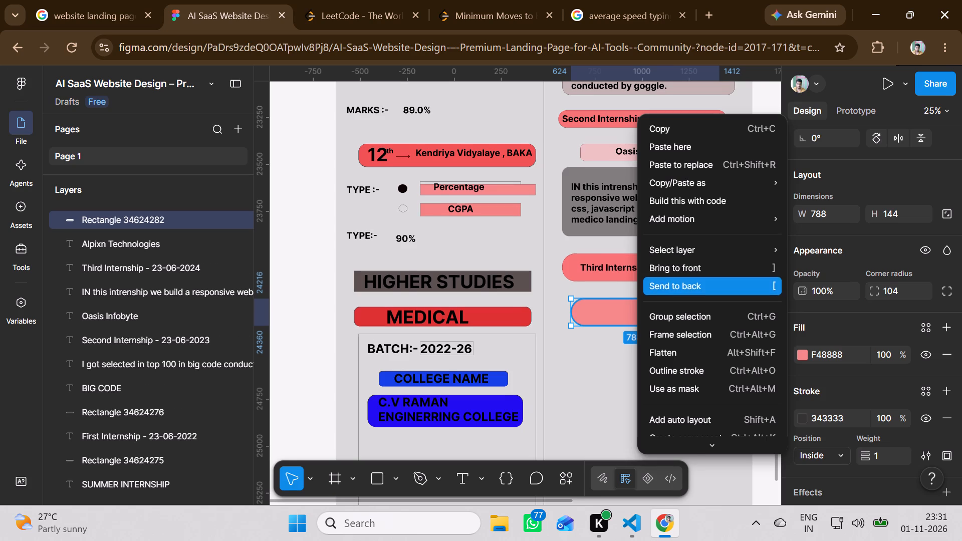
pyautogui.rightClick(647, 374)
pyautogui.click(627, 375)
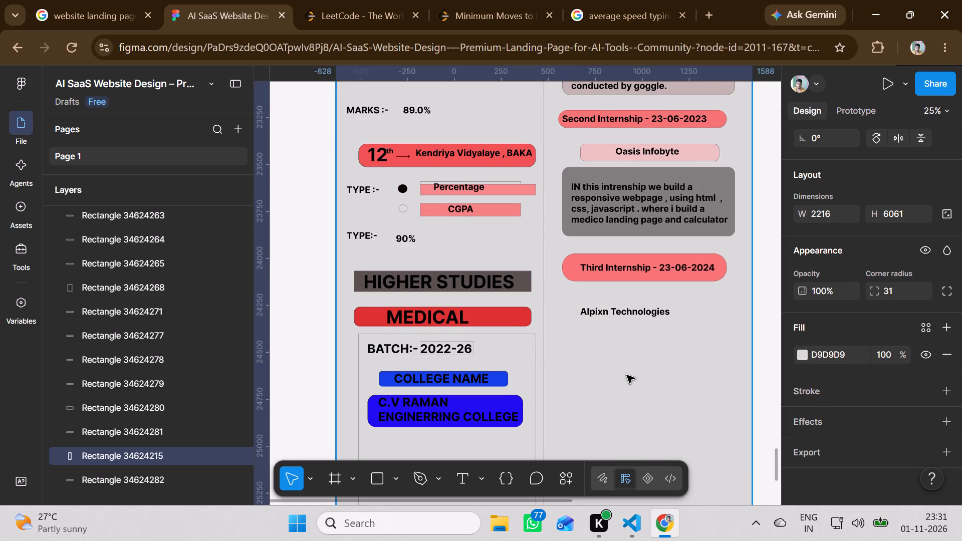
pyautogui.click(627, 375)
pyautogui.rightClick(610, 354)
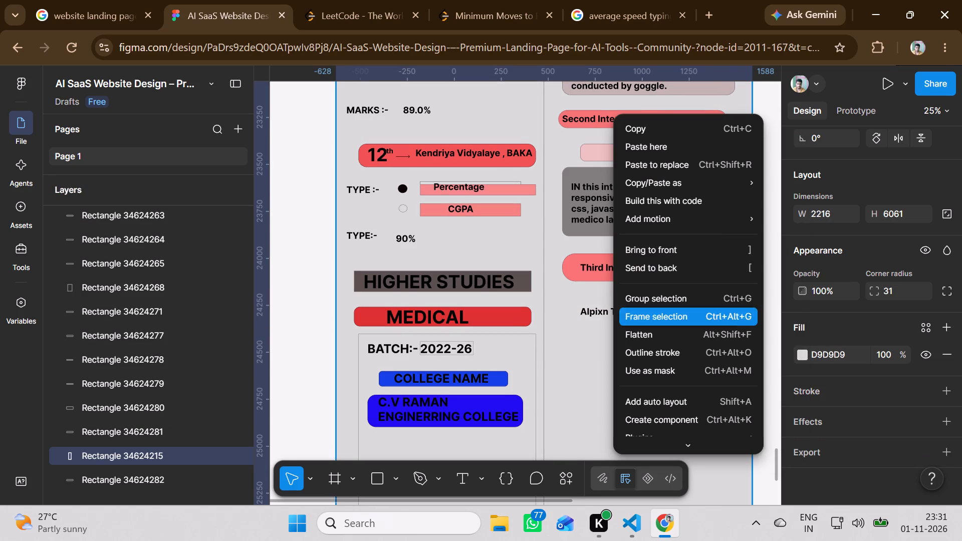
pyautogui.click(643, 262)
# Move the "Alpixn Technologies" text so it sits centred inside its pink bar.
pyautogui.click(637, 313)
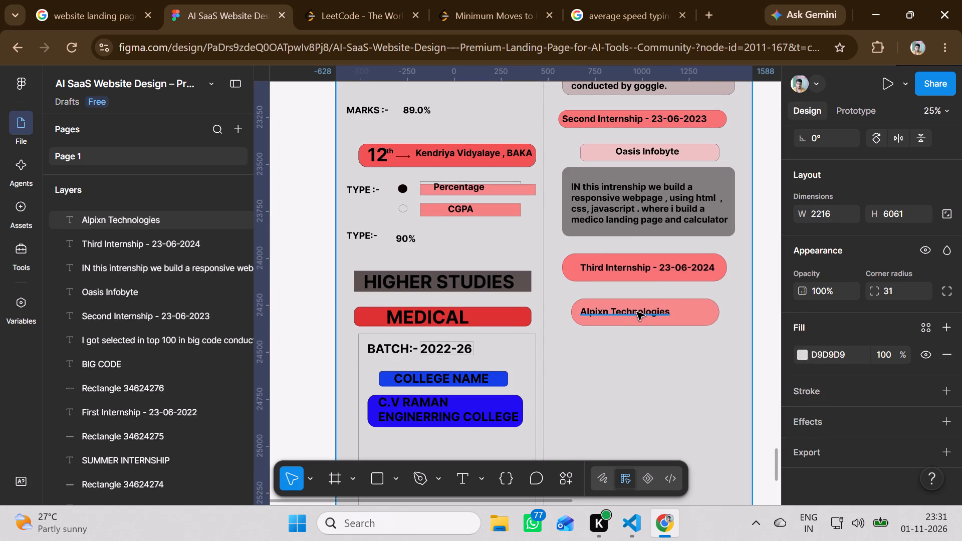
pyautogui.click(638, 312)
pyautogui.moveTo(638, 312); pyautogui.dragTo(659, 312)
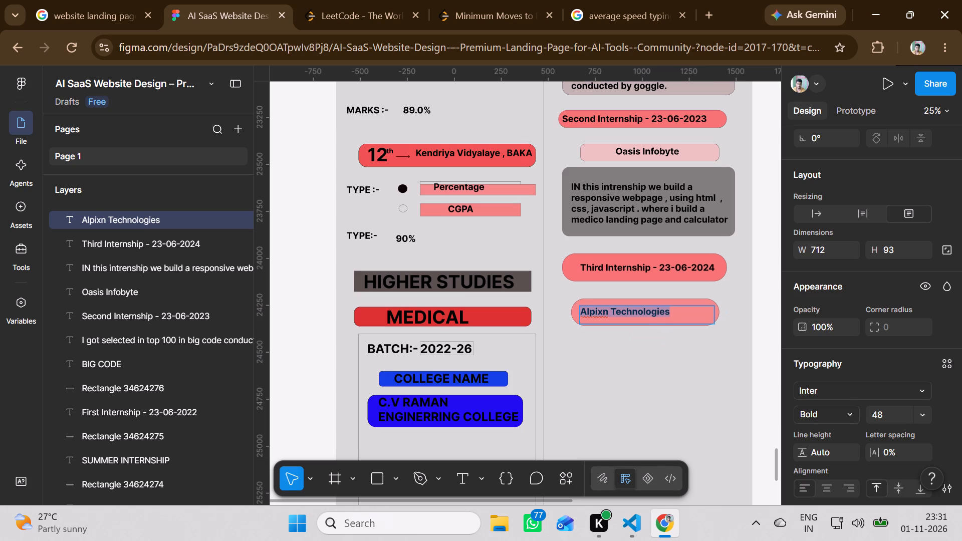
pyautogui.click(638, 368)
pyautogui.moveTo(626, 311); pyautogui.dragTo(643, 313)
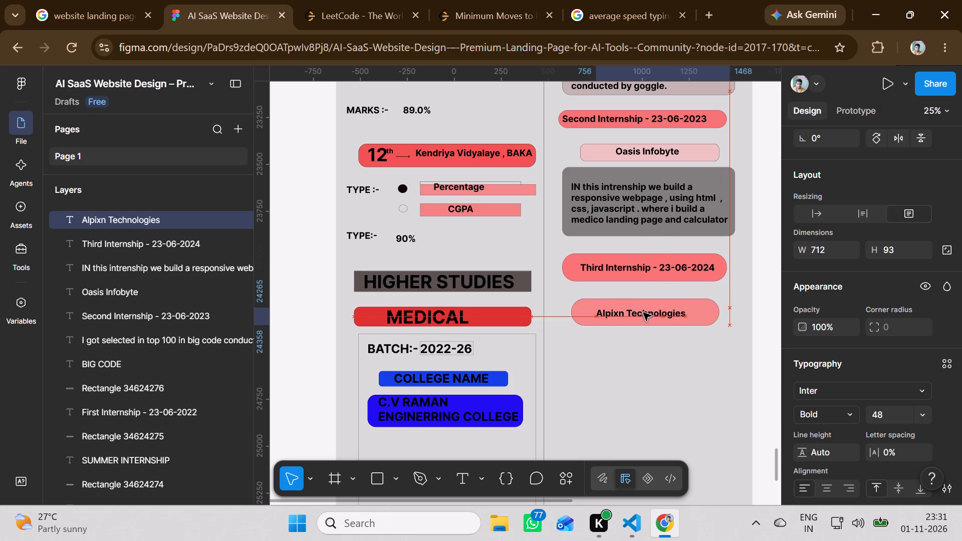
pyautogui.moveTo(643, 313); pyautogui.dragTo(641, 311)
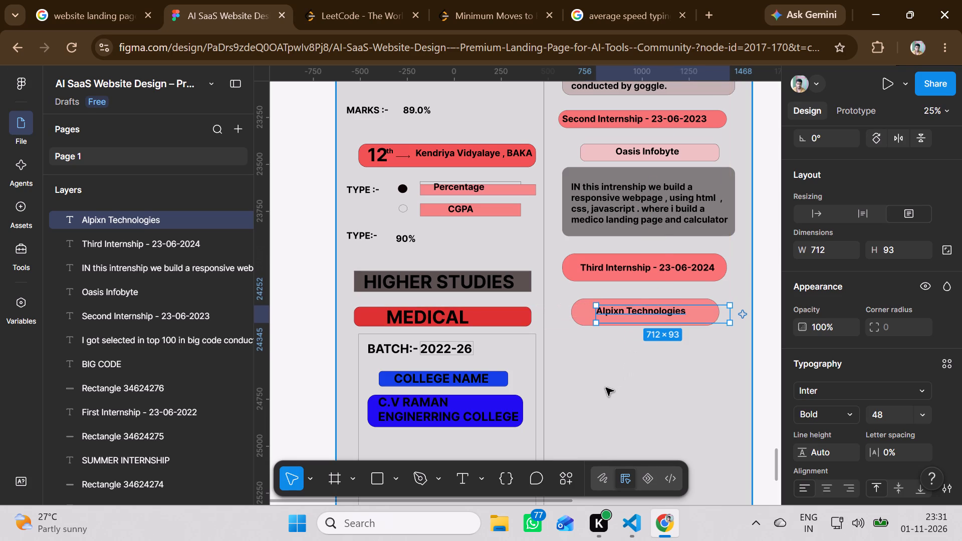
pyautogui.click(602, 388)
# Draw a text box about 780 × 516 below the "Alpixn Technologies" bar and start it with "In this internship i build the content management".
pyautogui.scroll(-2, 602, 388)
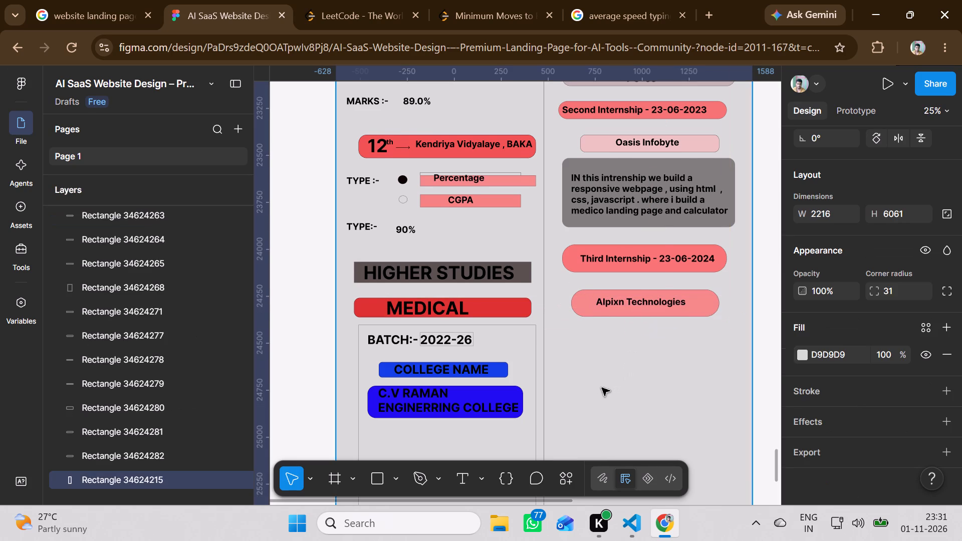
pyautogui.scroll(-1, 602, 388)
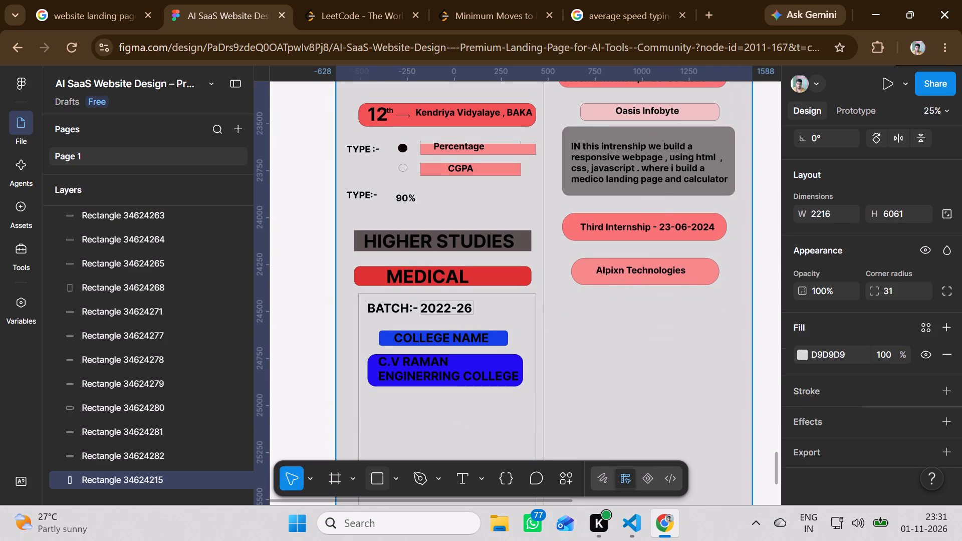
pyautogui.scroll(2, 590, 400)
pyautogui.scroll(-2, 590, 400)
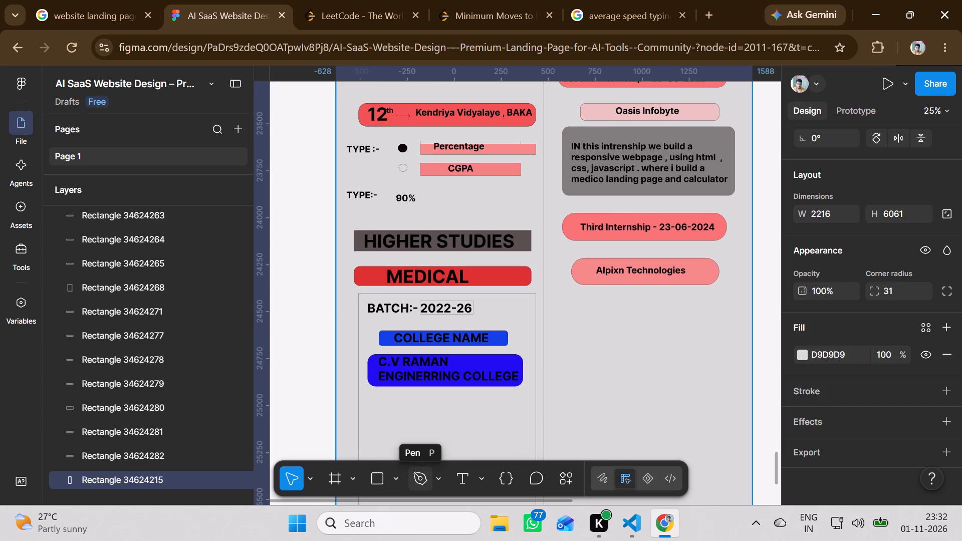
pyautogui.click(458, 480)
pyautogui.moveTo(577, 300); pyautogui.dragTo(724, 397)
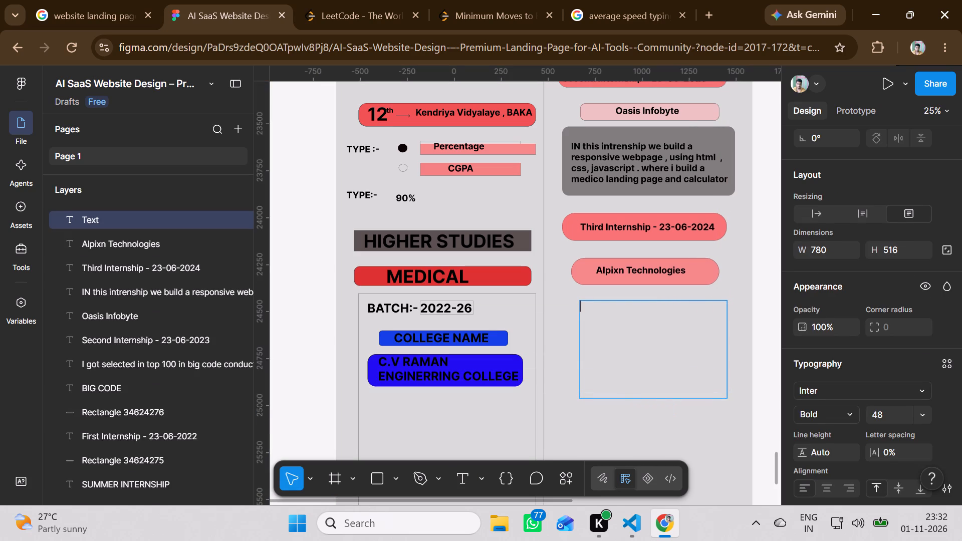
pyautogui.hotkey('shift', 'i')
pyautogui.write('n this internship')
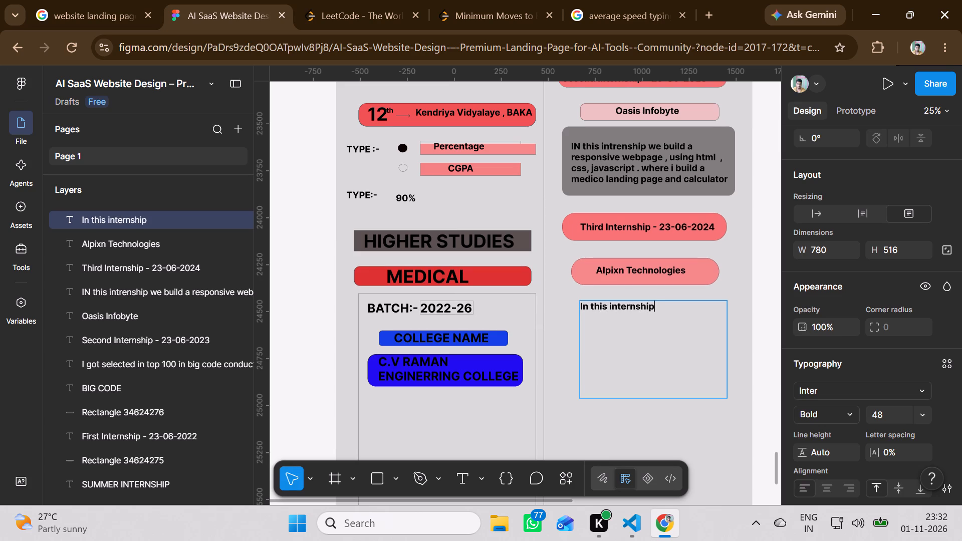
pyautogui.press('space')
pyautogui.write('i bui')
pyautogui.write('ld th')
pyautogui.press('e')
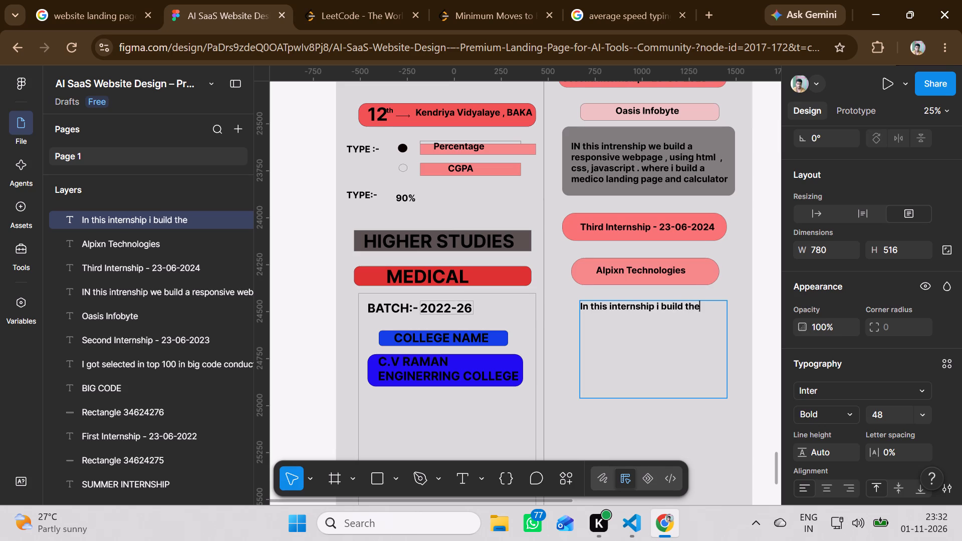
pyautogui.press('space')
pyautogui.write('content')
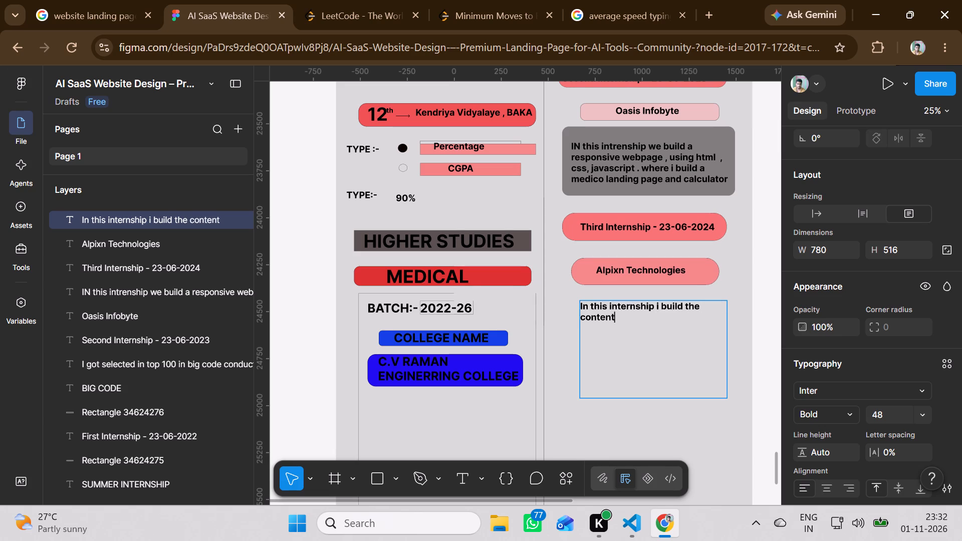
pyautogui.press('space')
pyautogui.write('manag')
pyautogui.write('ement')
pyautogui.press('space')
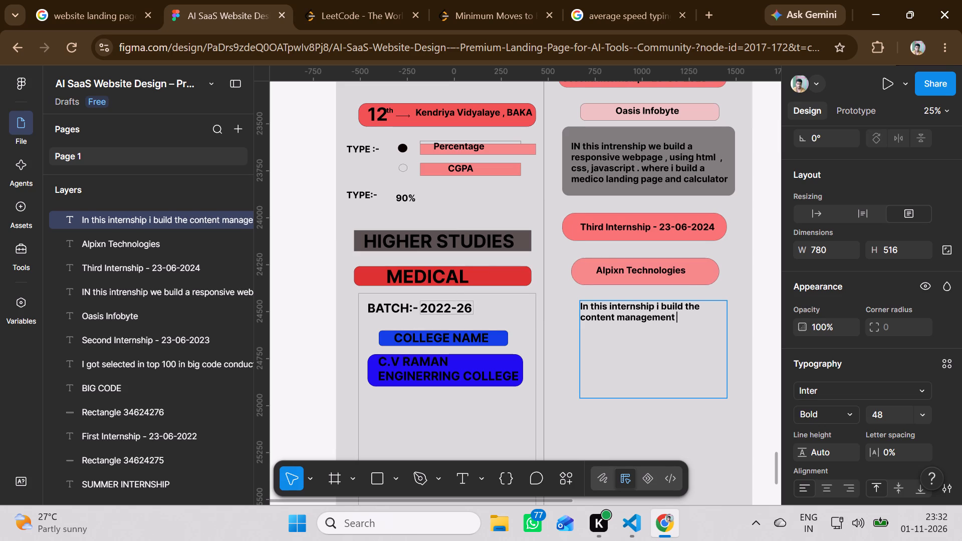
# Continue the description with "for that company which help admin to directly handle the content of the main website".
pyautogui.press('f')
pyautogui.write('or tt')
pyautogui.press('BackSpace')
pyautogui.write('hat company whi')
pyautogui.write('ch')
pyautogui.press('space')
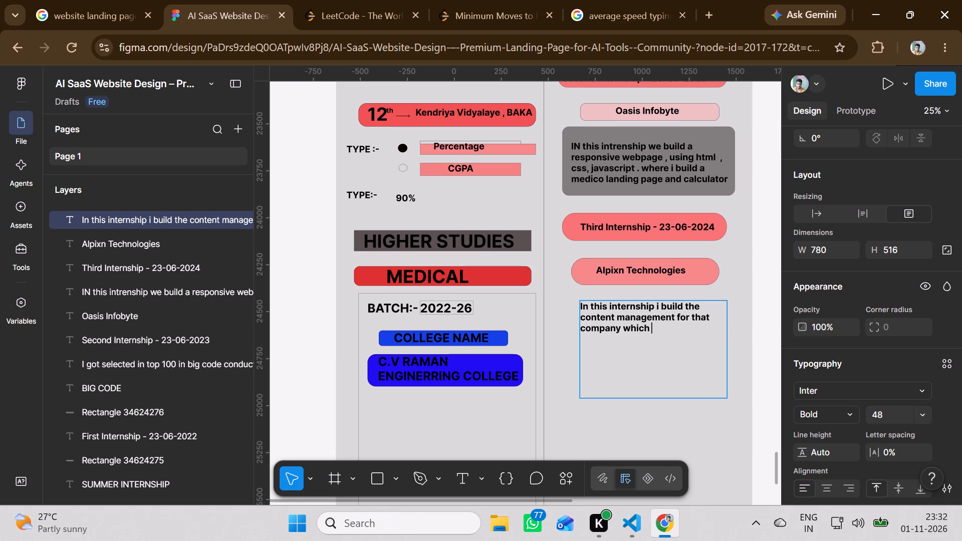
pyautogui.write('help')
pyautogui.press('space')
pyautogui.write('admin to directly')
pyautogui.press('space')
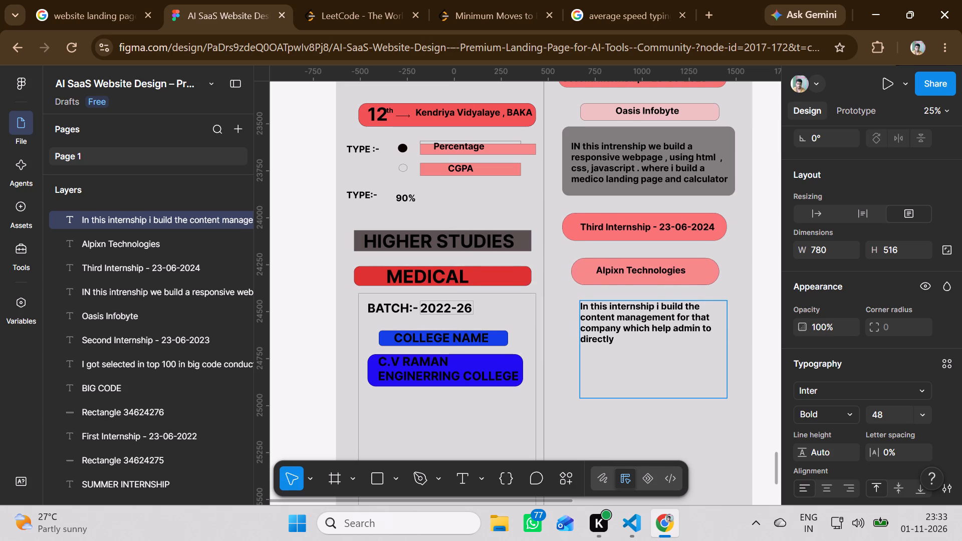
pyautogui.write('ha')
pyautogui.write('ndle the content')
pyautogui.press('space')
pyautogui.write('of the maincv')
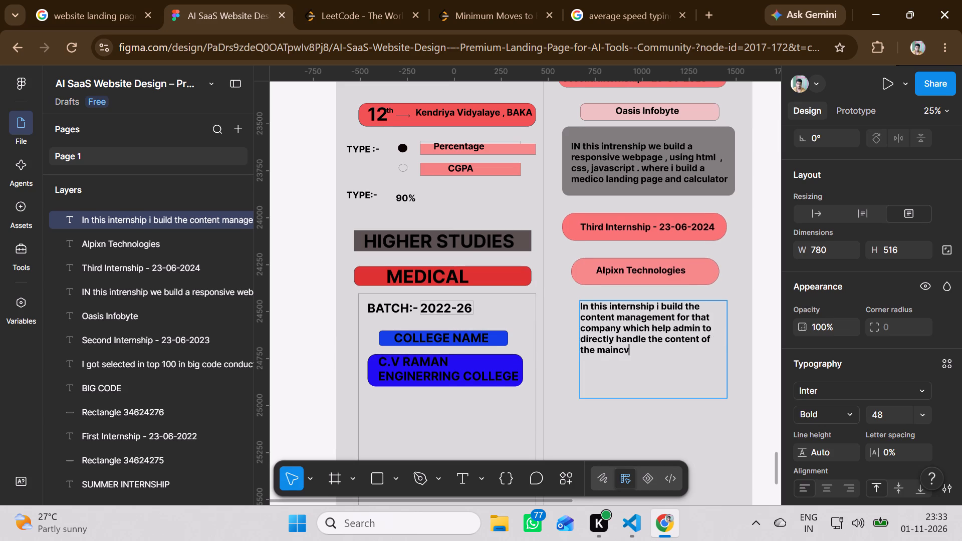
pyautogui.press('BackSpace')
pyautogui.press('space')
pyautogui.press('BackSpace')
pyautogui.press('BackSpace')
pyautogui.press('space')
pyautogui.write('website')
pyautogui.click(629, 397)
pyautogui.click(674, 334)
pyautogui.click(672, 355)
pyautogui.click(620, 423)
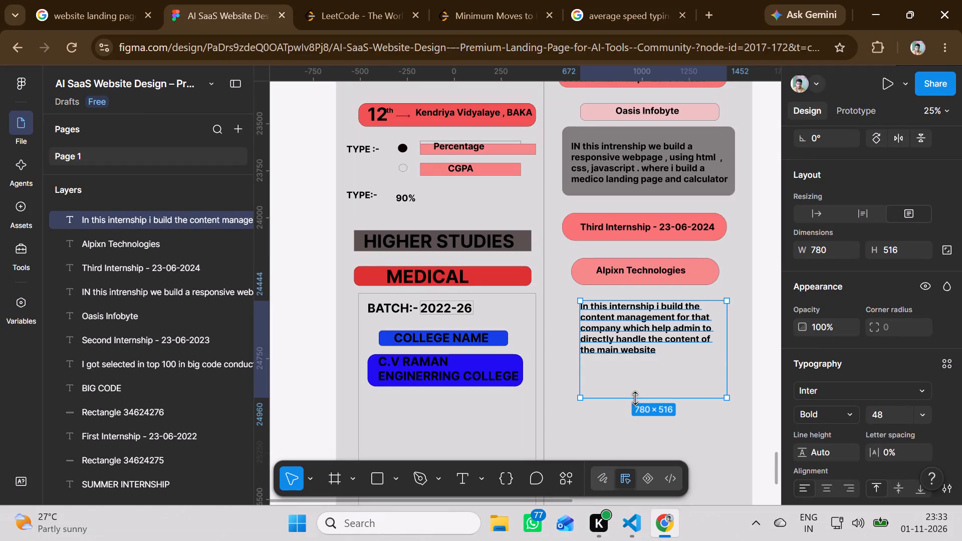
# Shorten the description text box so its lower edge sits just below the last line of text.
pyautogui.moveTo(636, 397); pyautogui.dragTo(626, 356)
pyautogui.click(596, 410)
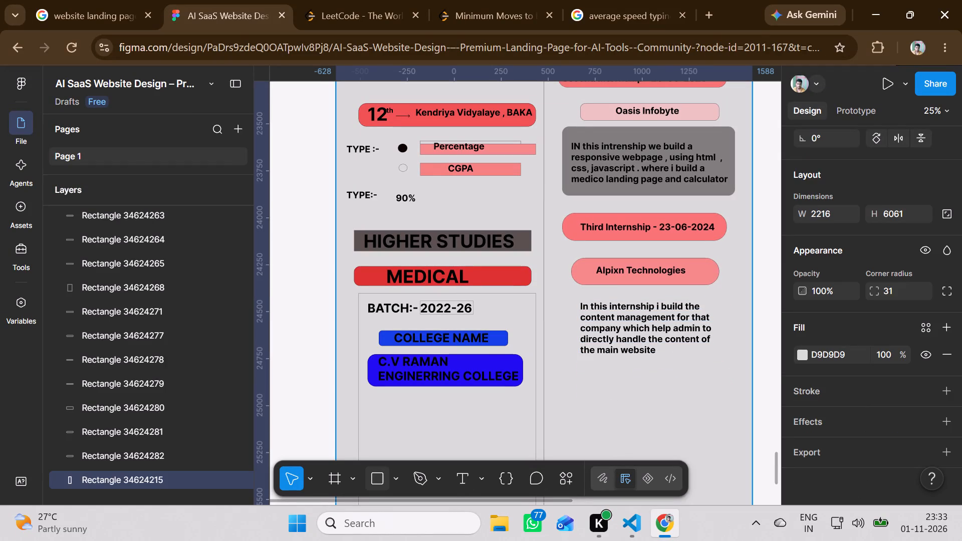
# Draw a rectangle about 788 × 346 over the third internship's description text.
pyautogui.click(380, 478)
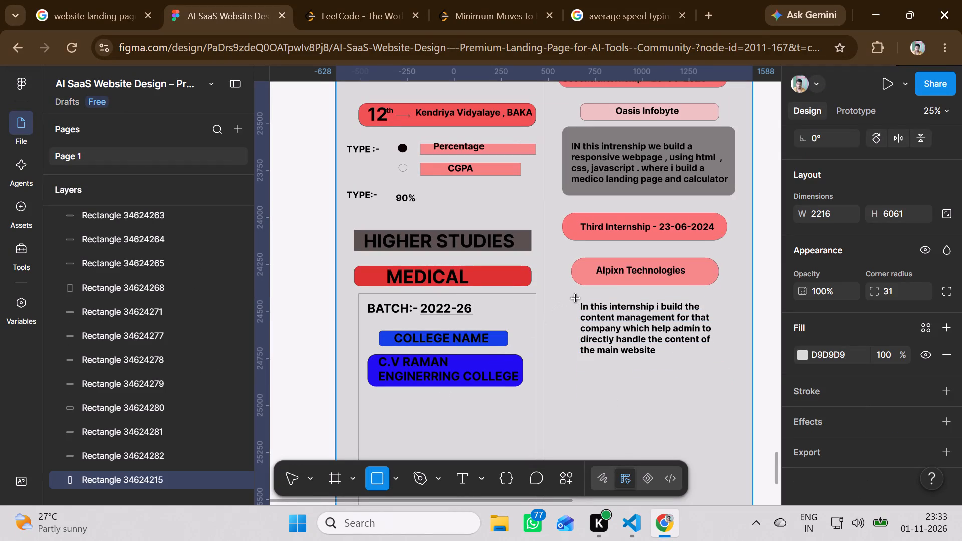
pyautogui.moveTo(572, 298); pyautogui.dragTo(717, 356)
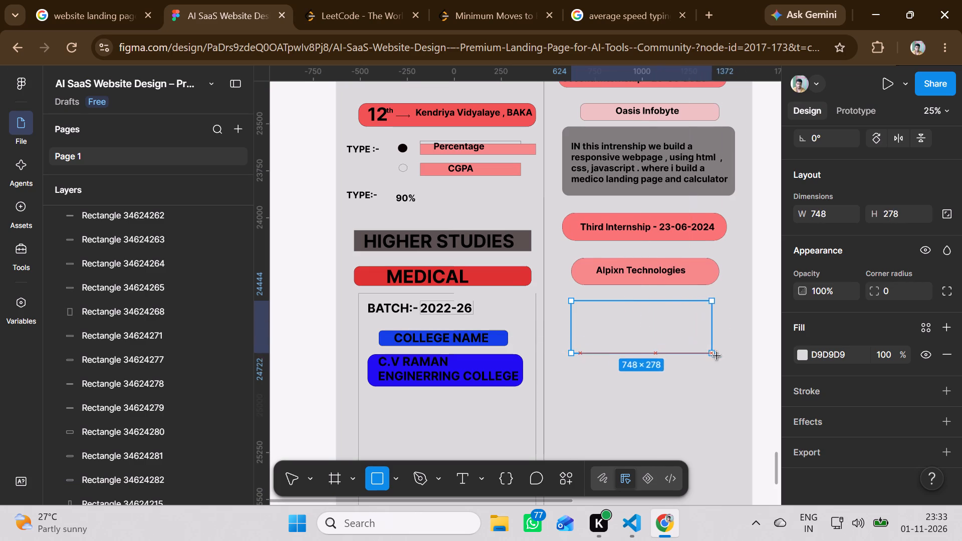
pyautogui.moveTo(717, 356); pyautogui.dragTo(719, 366)
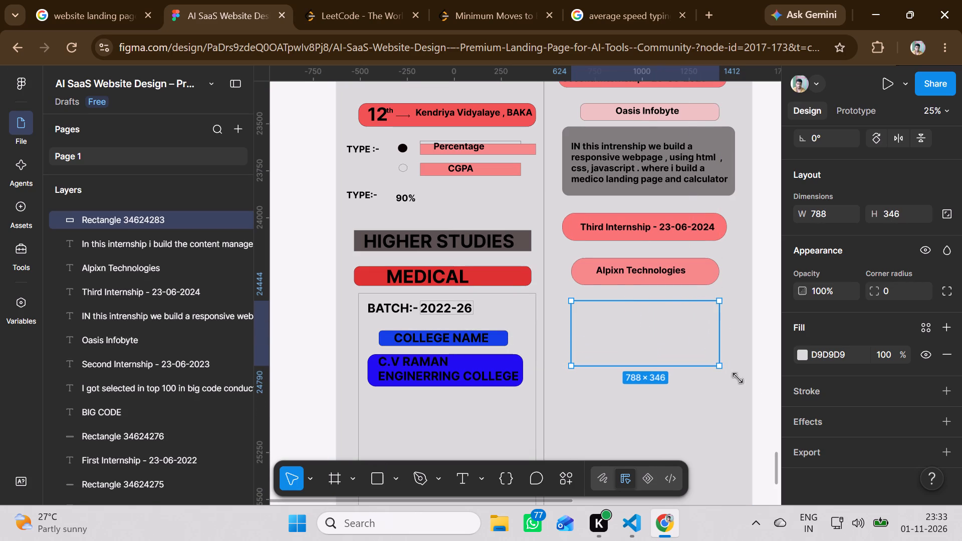
# Add a dark grey 4B4848 inside stroke of weight 1 to the description rectangle.
pyautogui.click(812, 400)
pyautogui.click(618, 324)
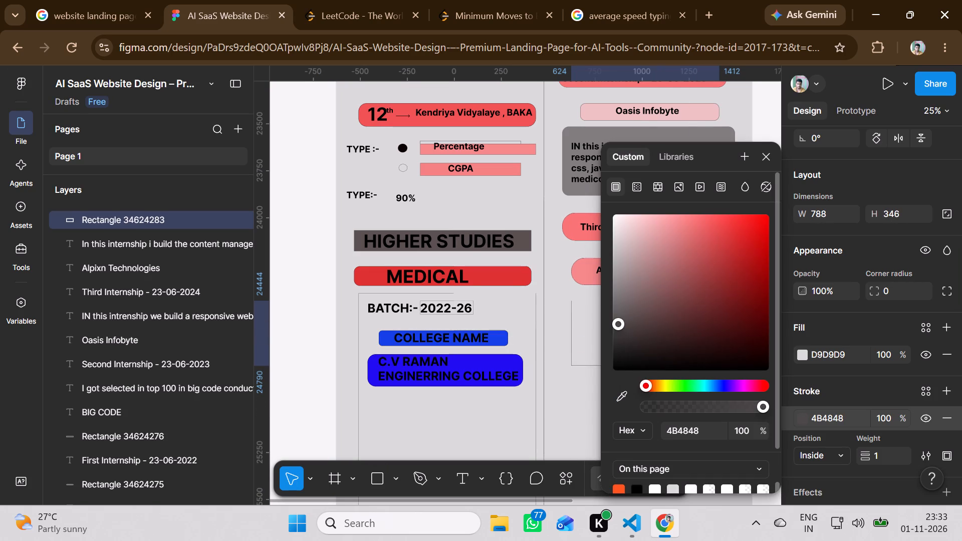
pyautogui.click(580, 409)
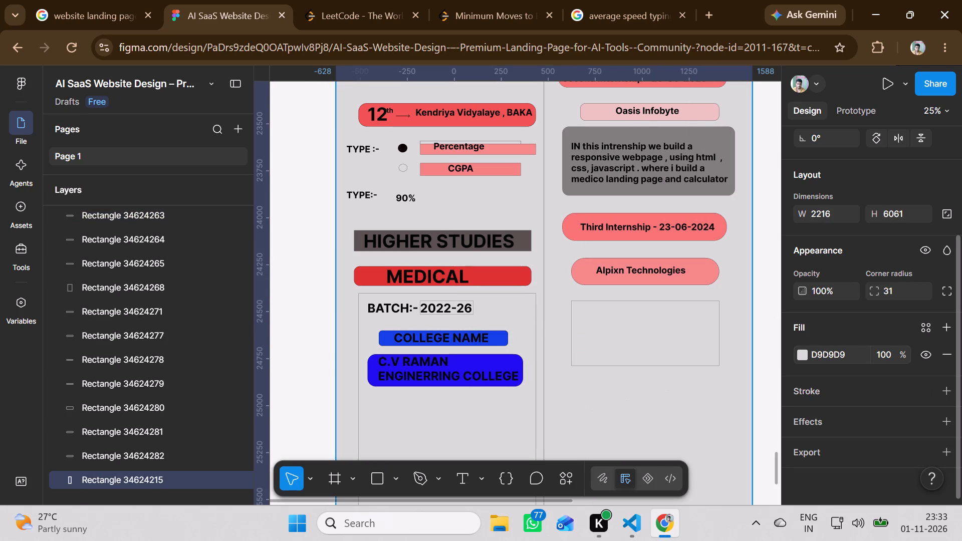
# Fill the large page background rectangle with dark grey 545151.
pyautogui.click(800, 358)
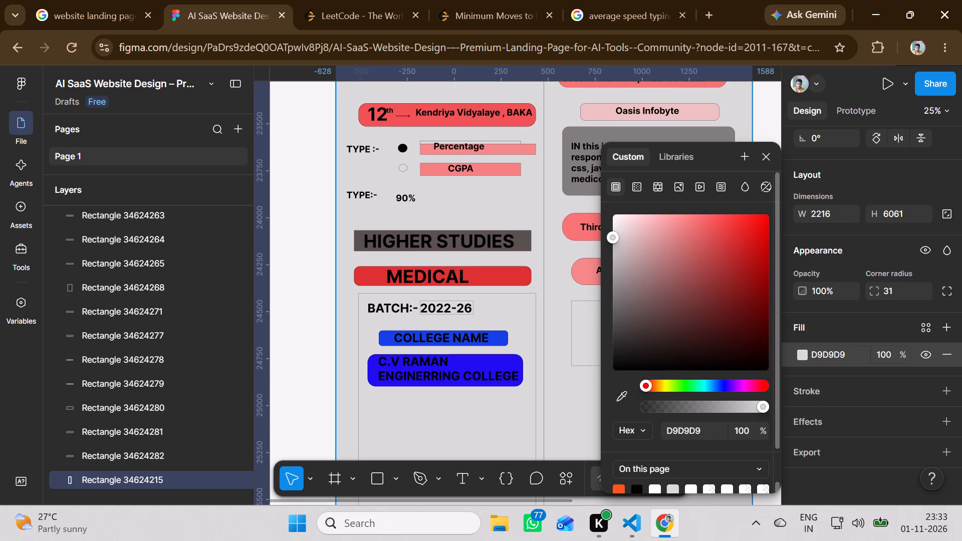
pyautogui.click(618, 319)
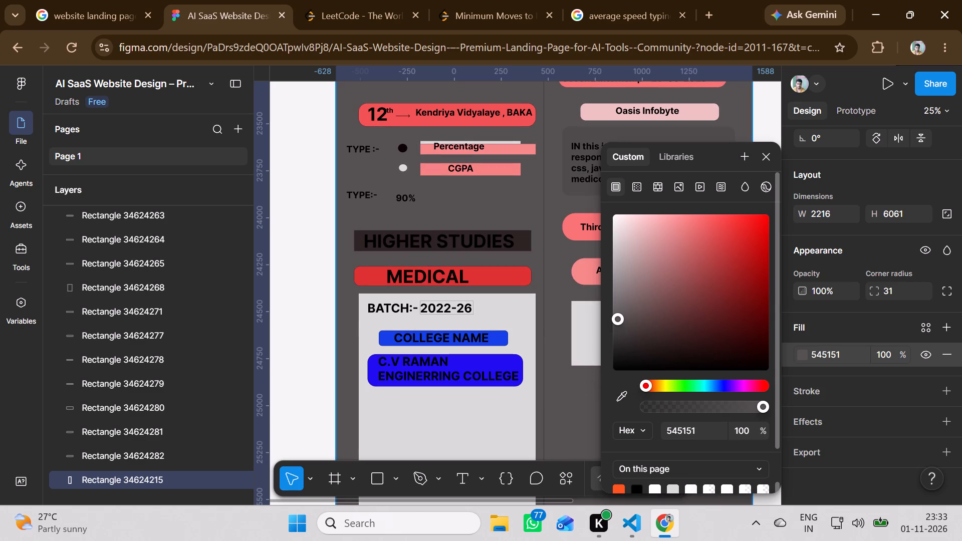
# Undo the dark grey fill on the large page background rectangle.
pyautogui.click(573, 398)
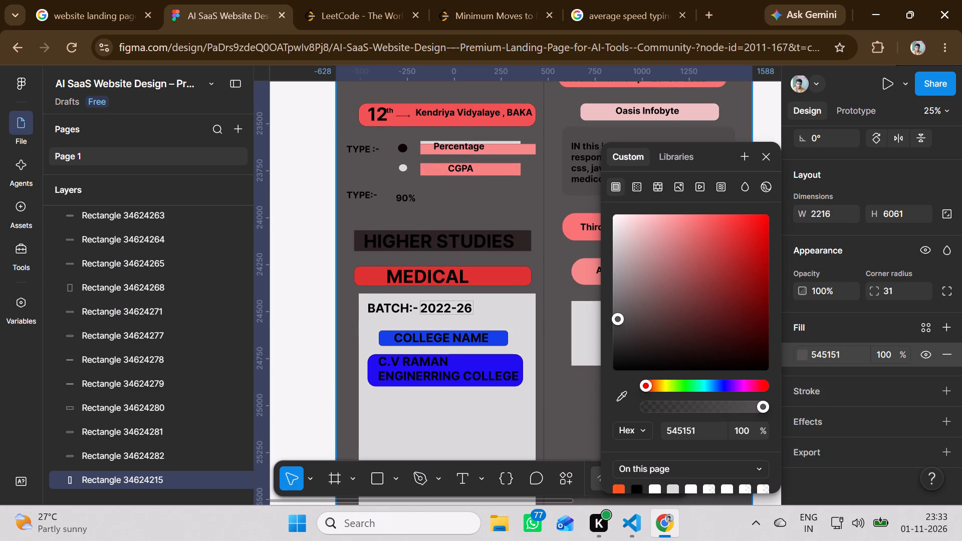
pyautogui.click(760, 158)
pyautogui.hotkey('ctrl', 'z')
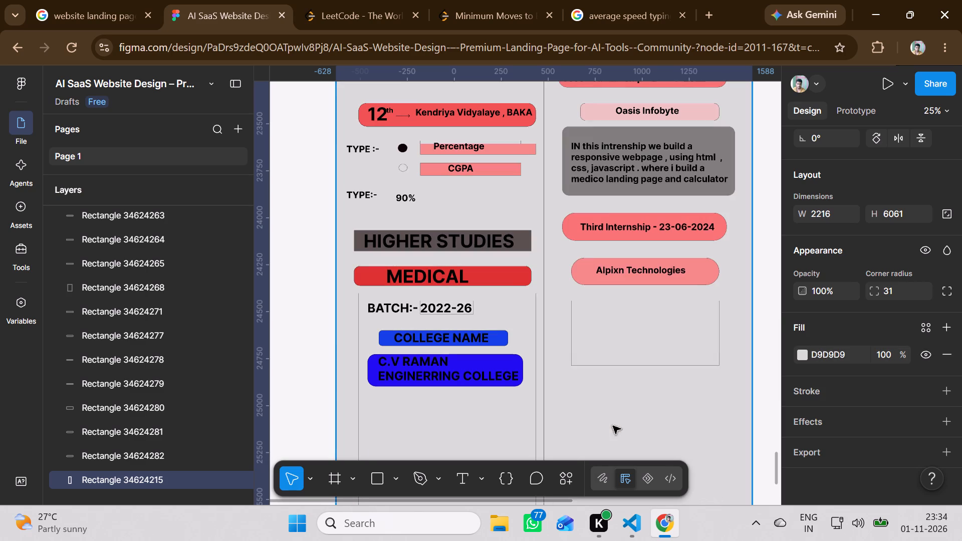
# Fill the third internship's description rectangle with dark grey 3C3939.
pyautogui.click(641, 350)
pyautogui.click(804, 357)
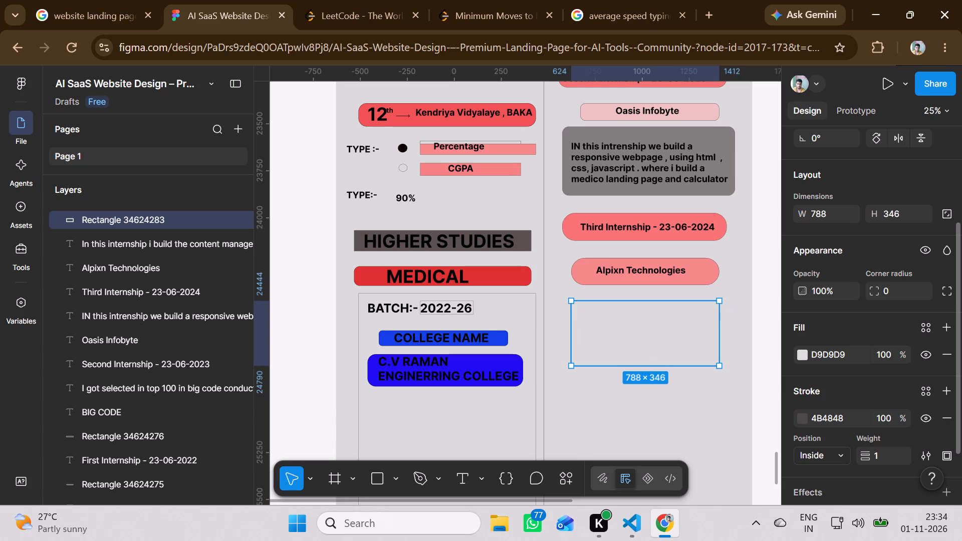
pyautogui.click(622, 333)
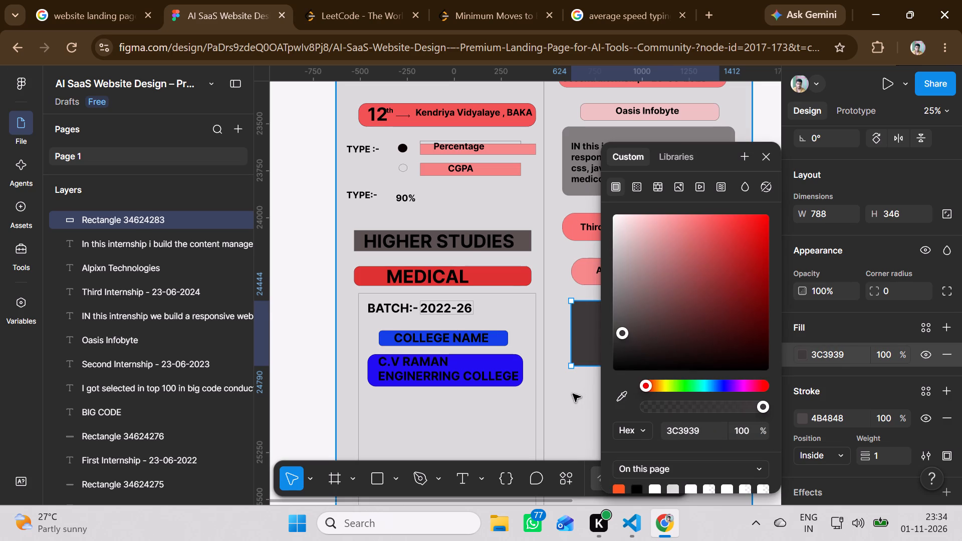
# Reduce the opacity of the large page background rectangle to 63%.
pyautogui.click(571, 394)
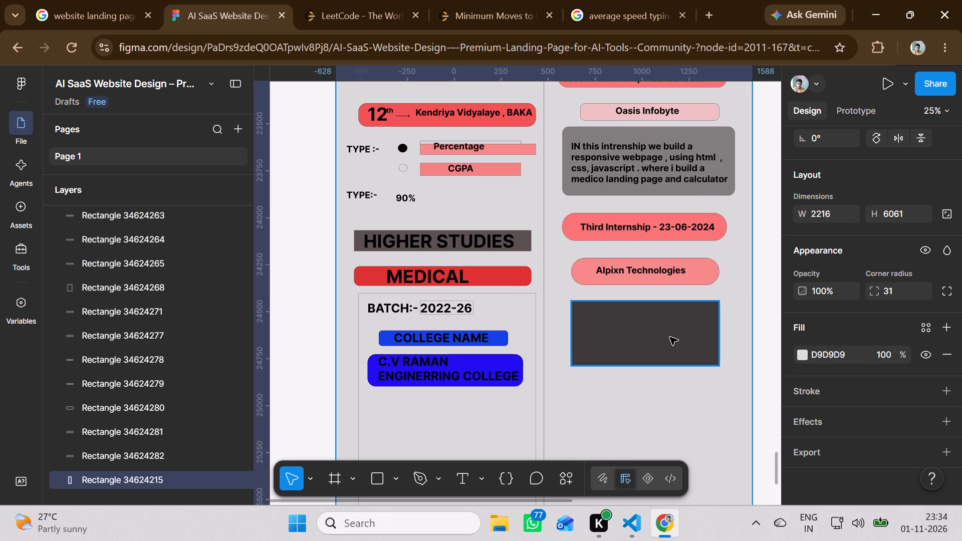
pyautogui.click(835, 290)
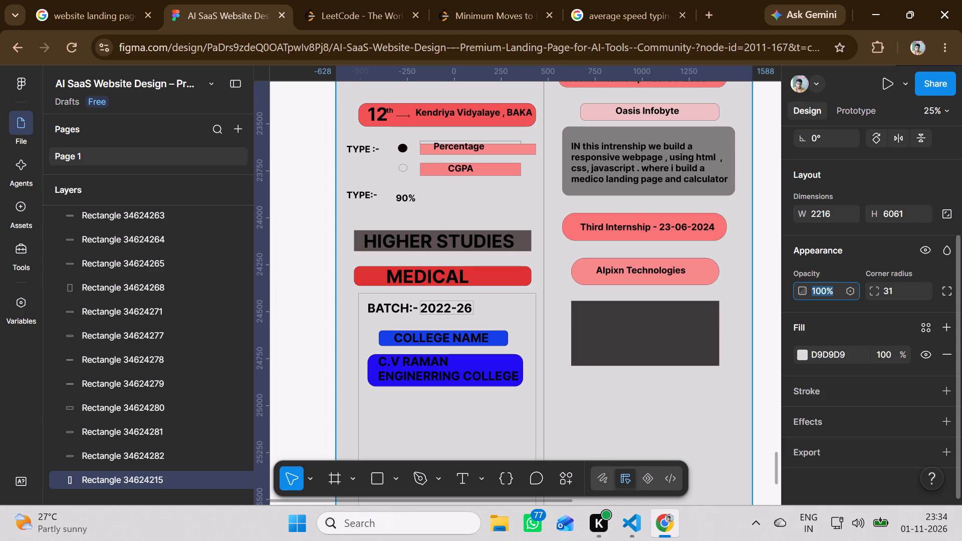
pyautogui.press('Down')
pyautogui.press('Down')
pyautogui.press('Down')
pyautogui.press('Down')
pyautogui.press('Down')
pyautogui.press('Down')
pyautogui.press('Down')
pyautogui.press('Down')
pyautogui.press('Down')
pyautogui.press('Down')
pyautogui.press('Down')
pyautogui.press('Down')
pyautogui.press('Down')
pyautogui.press('Down')
pyautogui.press('Down')
pyautogui.press('Down')
pyautogui.press('Down')
pyautogui.press('Down')
pyautogui.press('Down')
pyautogui.press('Down')
pyautogui.press('Down')
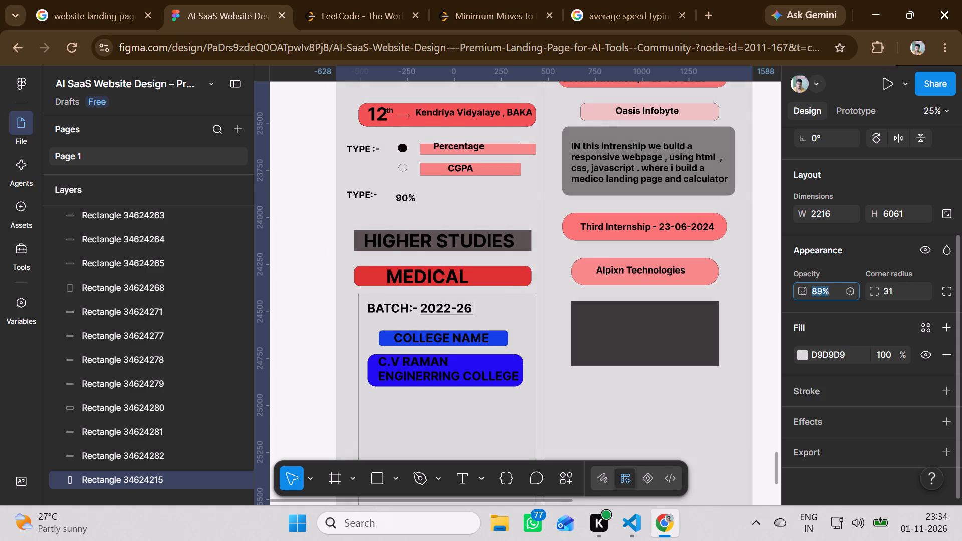
pyautogui.press('Down')
pyautogui.press('Down')
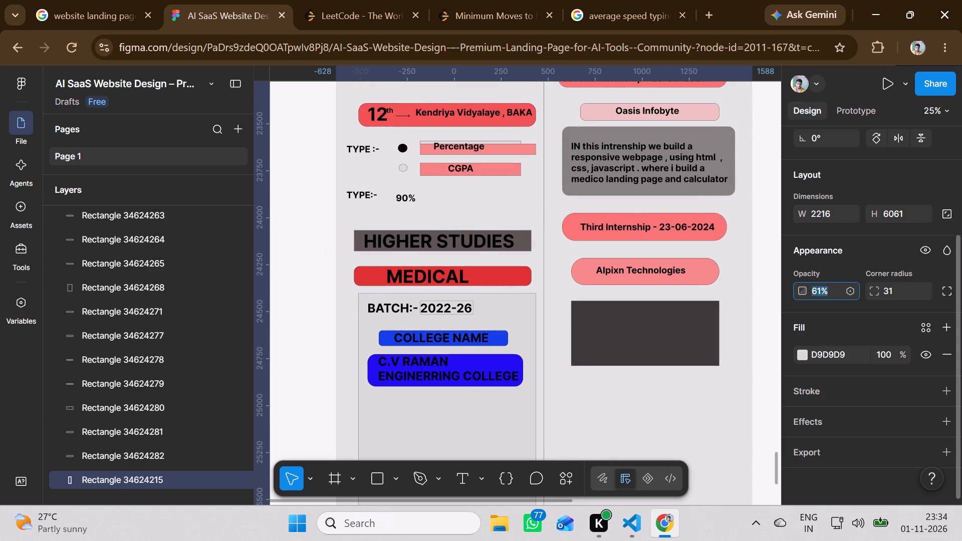
pyautogui.press('Up')
pyautogui.press('Up')
pyautogui.press('Down')
pyautogui.press('Up')
pyautogui.click(618, 416)
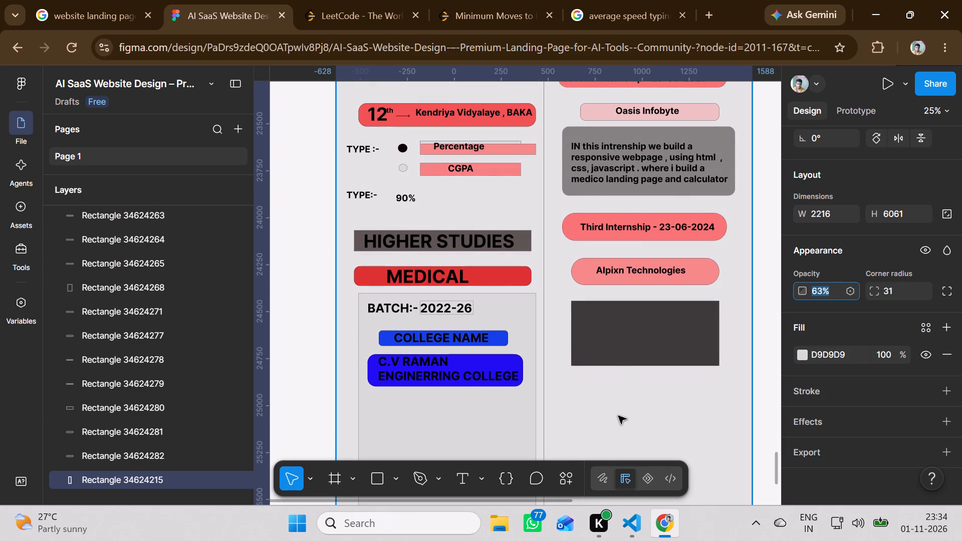
# Send the dark description rectangle of the third internship to the back of the layer order.
pyautogui.click(620, 341)
pyautogui.rightClick(620, 340)
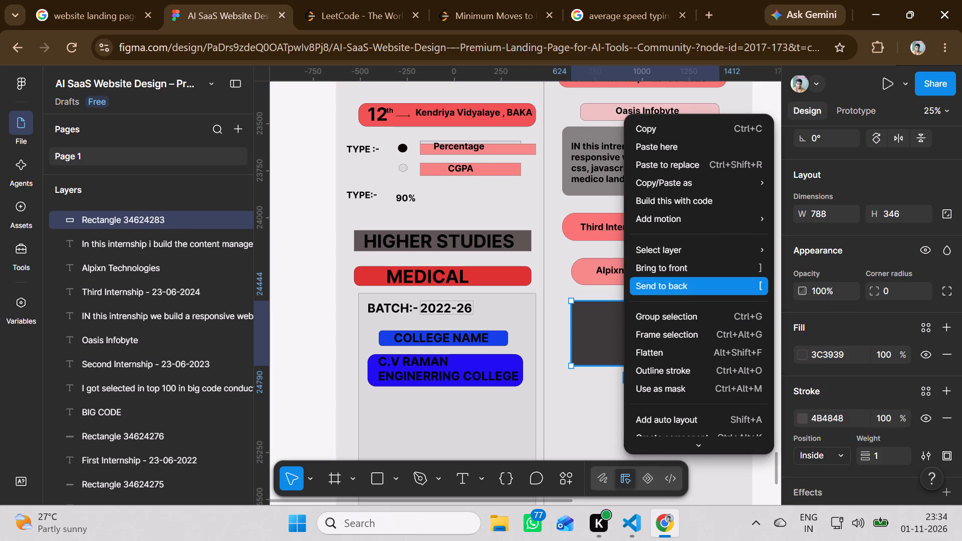
pyautogui.click(649, 290)
pyautogui.click(588, 408)
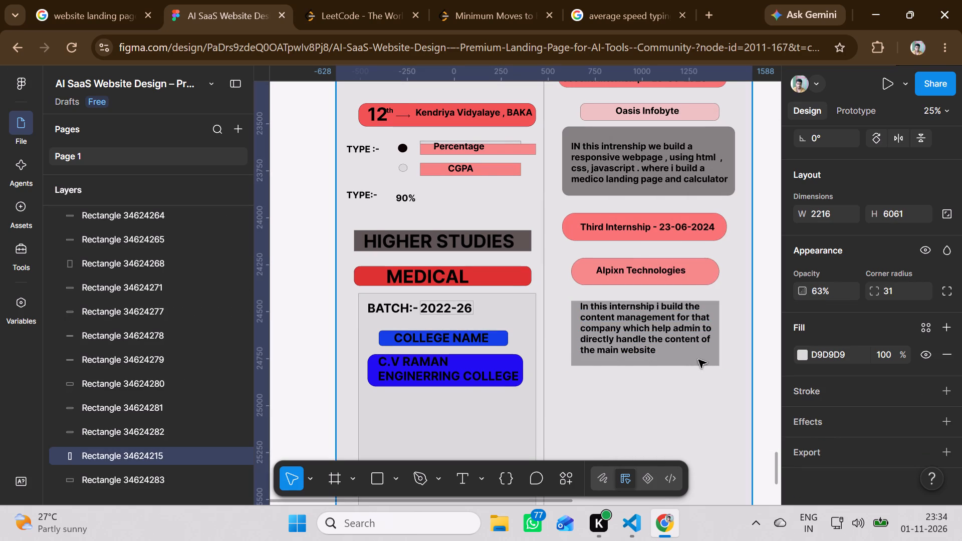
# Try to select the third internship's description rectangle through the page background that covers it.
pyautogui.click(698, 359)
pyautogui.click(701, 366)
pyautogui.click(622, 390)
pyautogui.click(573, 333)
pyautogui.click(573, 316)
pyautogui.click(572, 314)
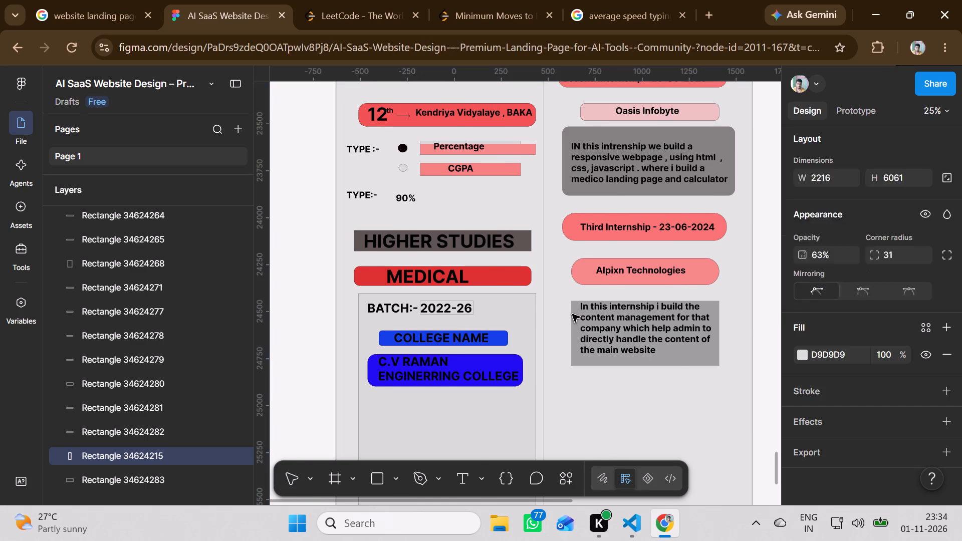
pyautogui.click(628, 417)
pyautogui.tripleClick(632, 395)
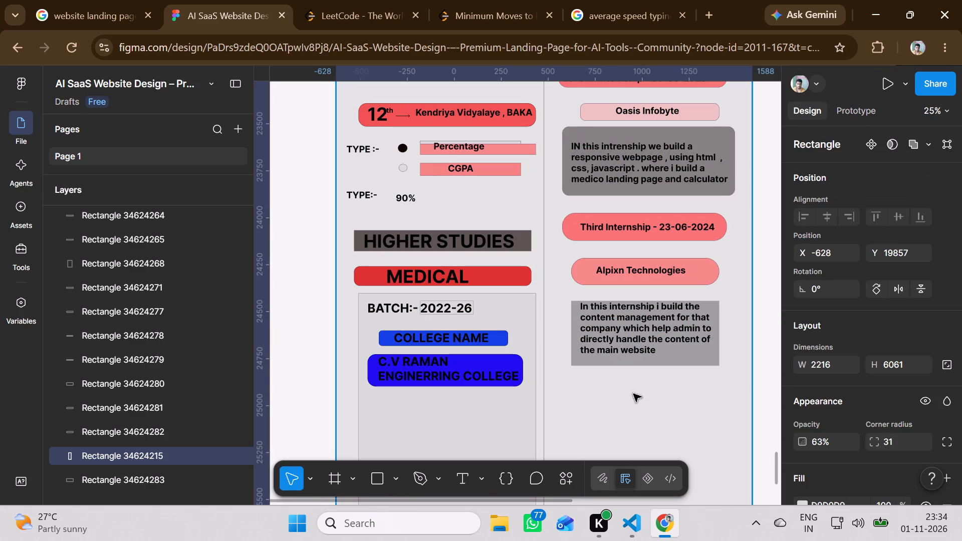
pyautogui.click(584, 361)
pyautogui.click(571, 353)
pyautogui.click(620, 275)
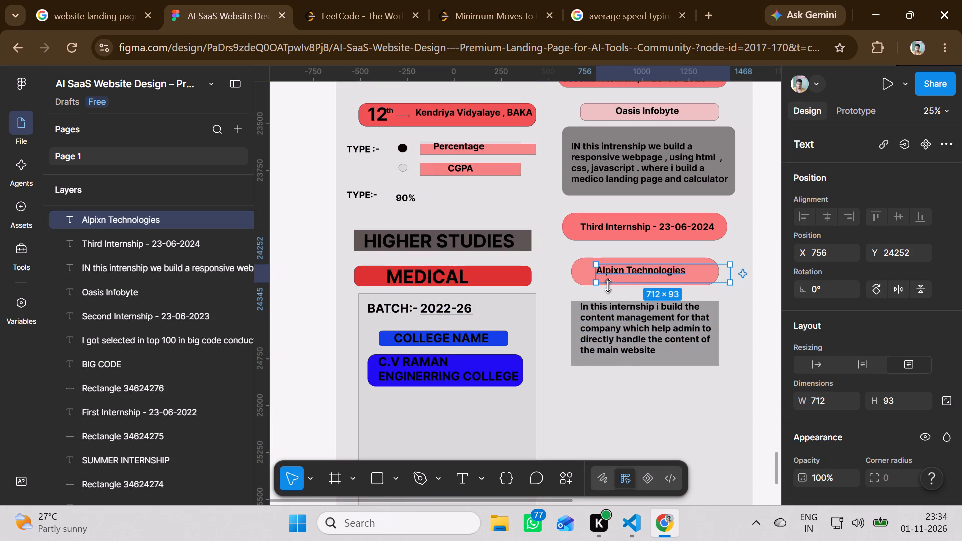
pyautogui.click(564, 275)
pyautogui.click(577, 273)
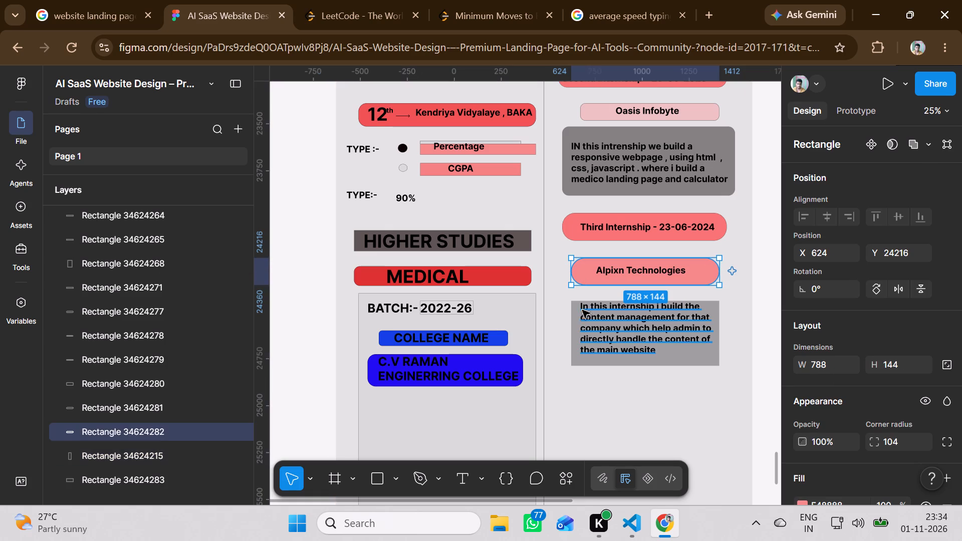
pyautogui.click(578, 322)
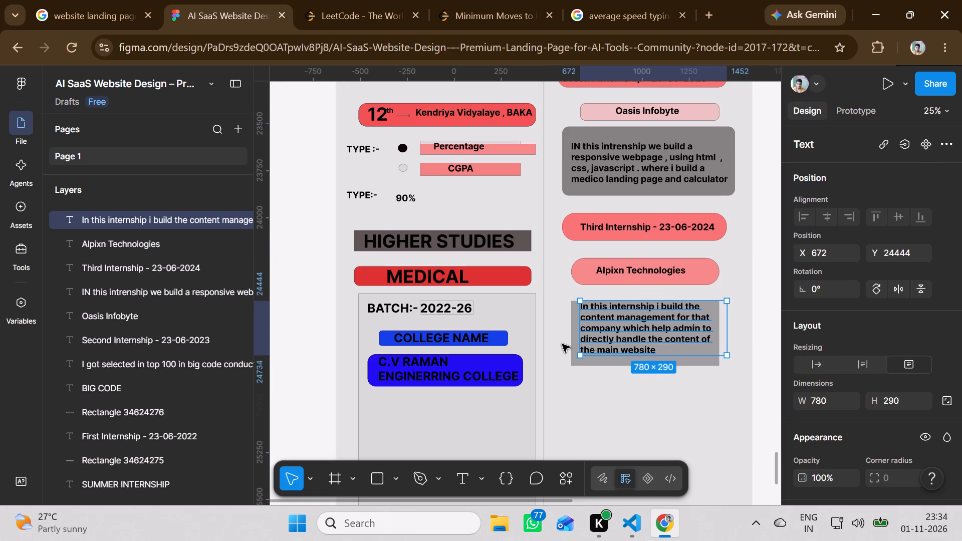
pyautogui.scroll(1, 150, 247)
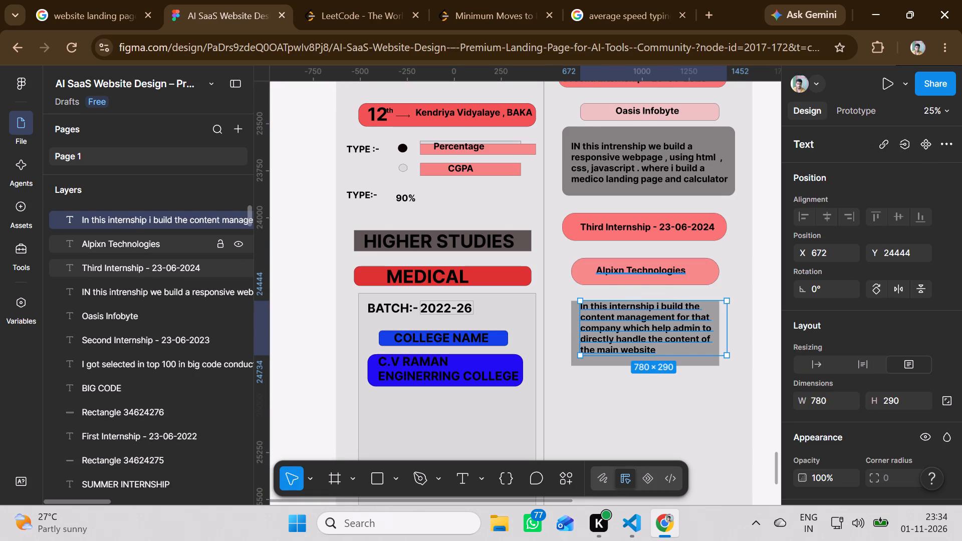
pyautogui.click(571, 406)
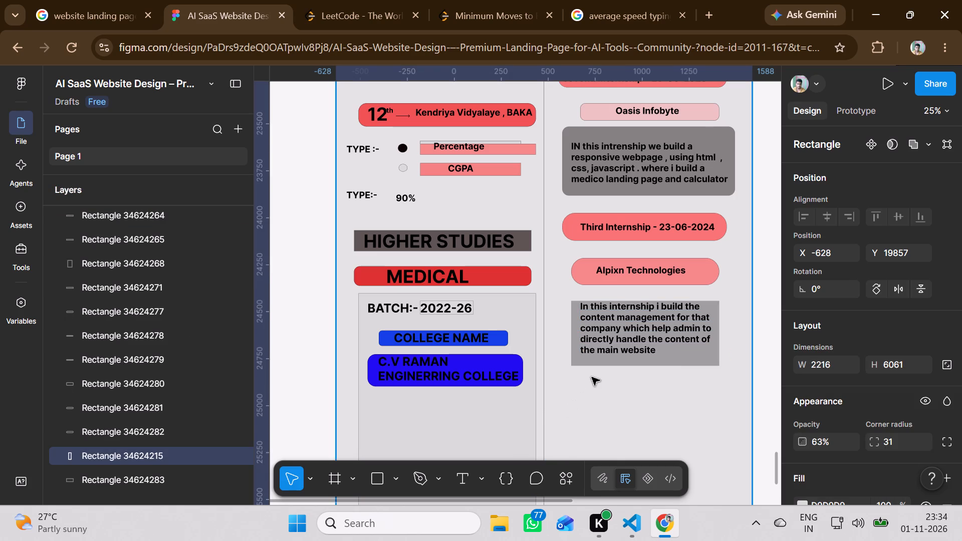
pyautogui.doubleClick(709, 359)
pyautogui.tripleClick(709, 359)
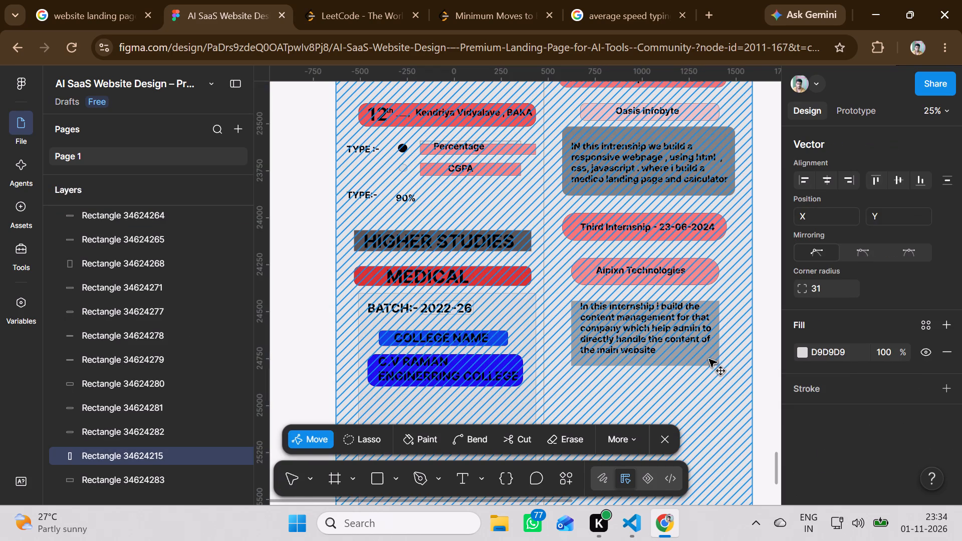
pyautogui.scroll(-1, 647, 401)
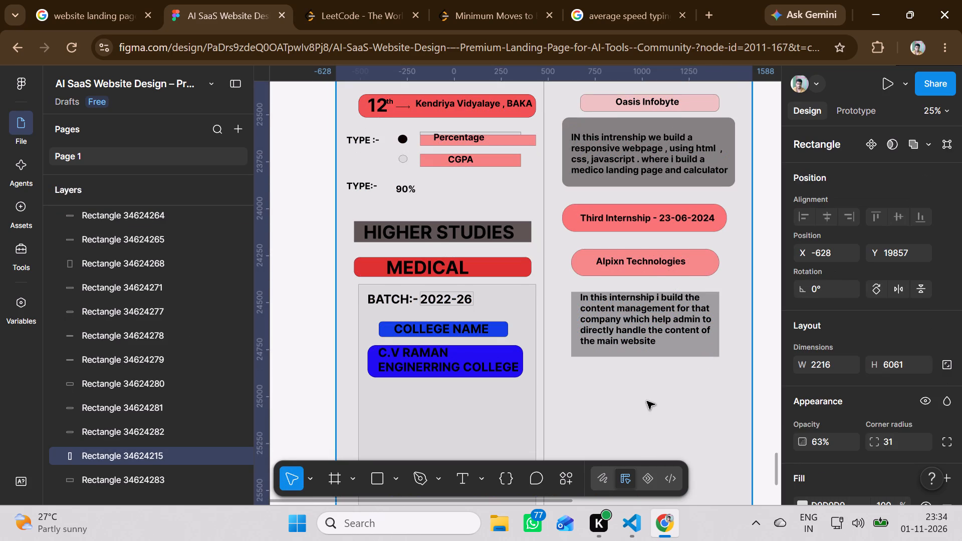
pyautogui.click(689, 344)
# Send the large page background rectangle to the back, behind the description rectangle.
pyautogui.rightClick(631, 405)
pyautogui.click(669, 263)
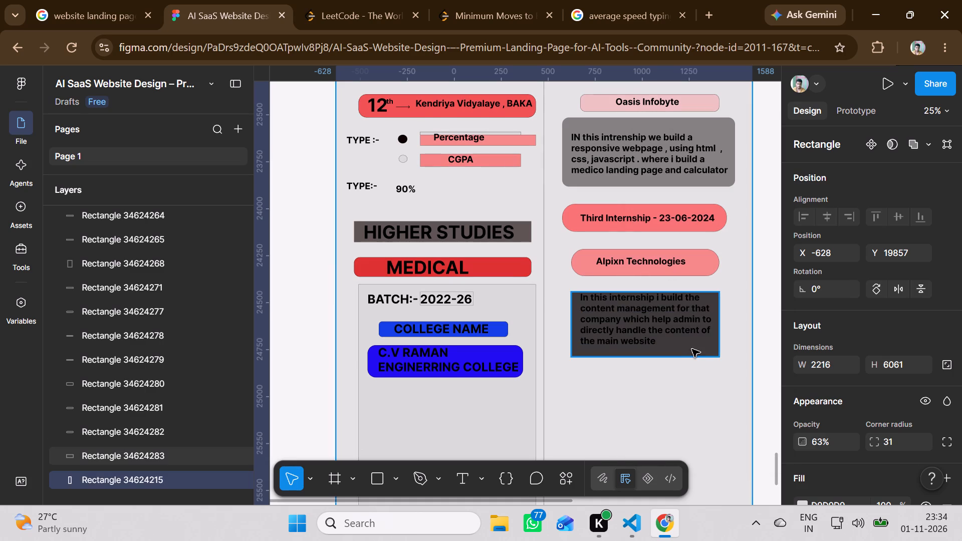
# Round the third internship's description rectangle with a corner radius of 53.
pyautogui.click(700, 354)
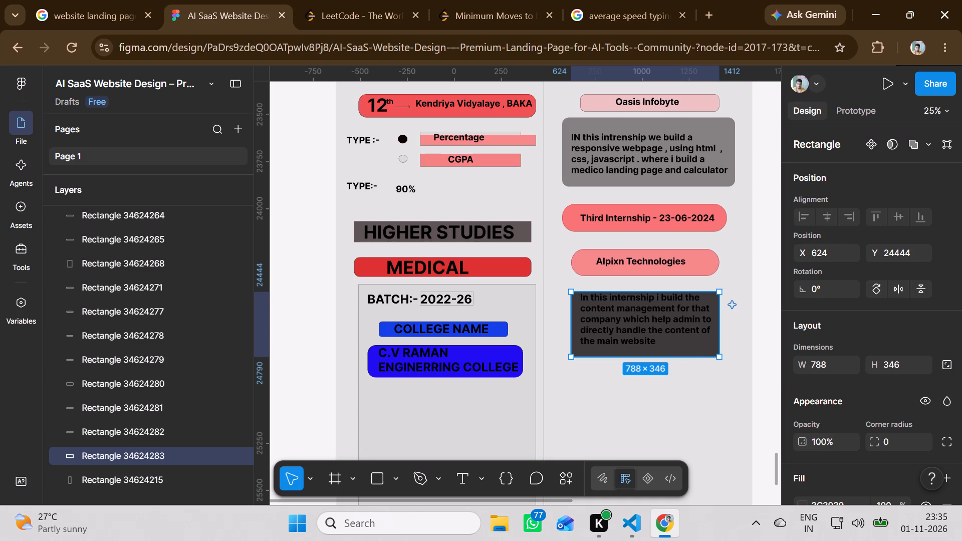
pyautogui.scroll(-2, 898, 346)
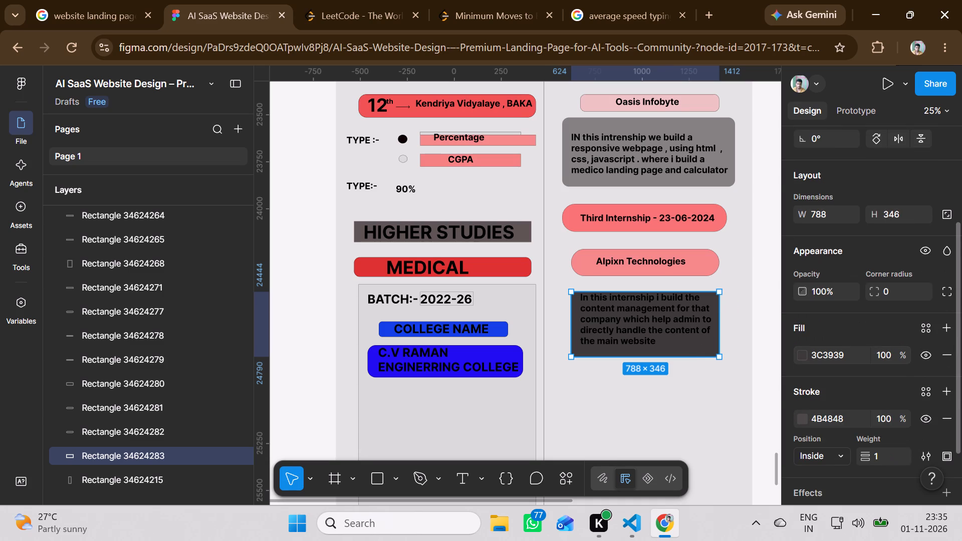
pyautogui.click(896, 293)
pyautogui.press('Up')
pyautogui.press('Up')
pyautogui.press('Up')
pyautogui.press('Up')
pyautogui.press('Up')
pyautogui.press('Up')
pyautogui.press('Up')
pyautogui.press('Up')
pyautogui.press('Up')
pyautogui.press('Up')
pyautogui.press('Up')
pyautogui.press('Up')
pyautogui.press('Up')
pyautogui.press('Up')
pyautogui.press('Up')
pyautogui.press('Up')
pyautogui.press('Up')
pyautogui.press('Up')
pyautogui.press('Up')
pyautogui.press('Up')
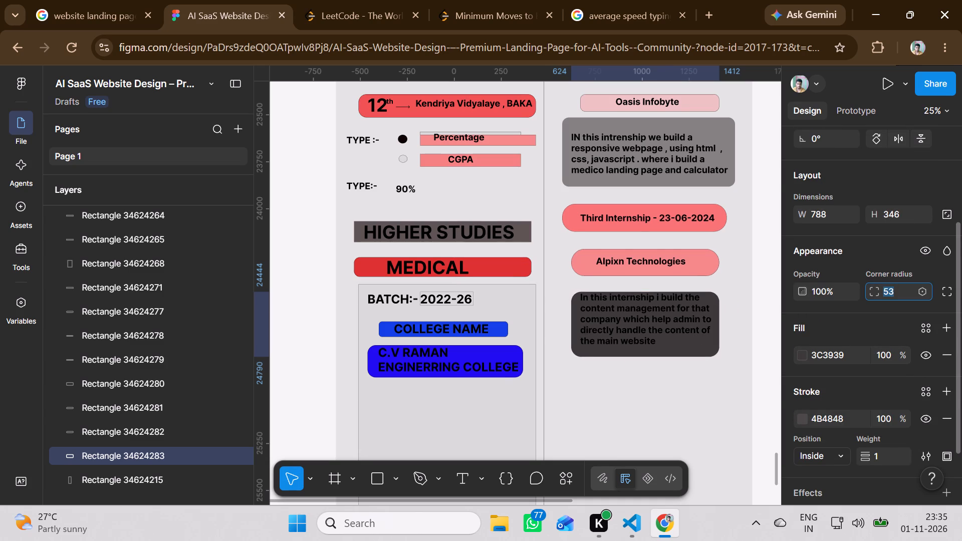
# Move the third internship's description text down about 31 px so it sits centred vertically in its box.
pyautogui.click(638, 330)
pyautogui.moveTo(622, 310); pyautogui.dragTo(622, 309)
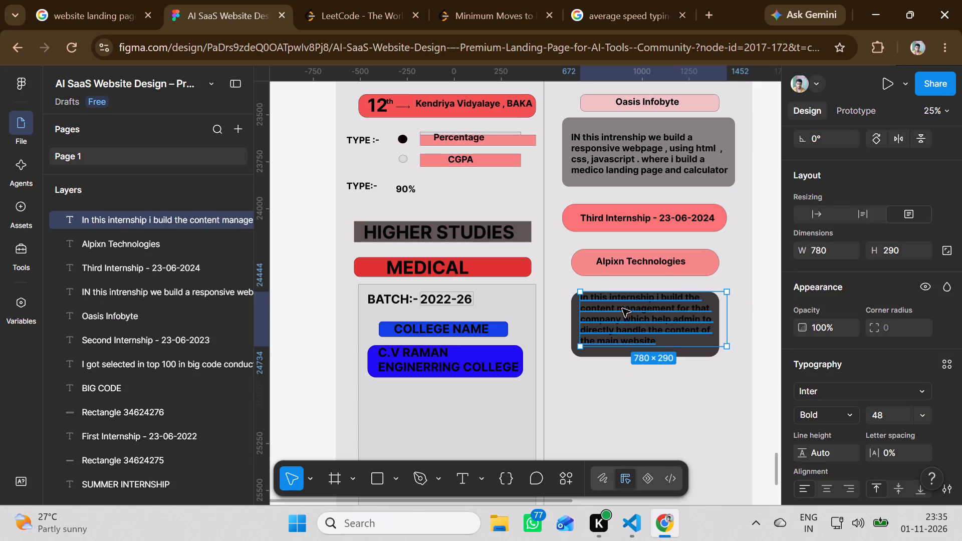
pyautogui.moveTo(622, 309); pyautogui.dragTo(622, 316)
pyautogui.click(619, 396)
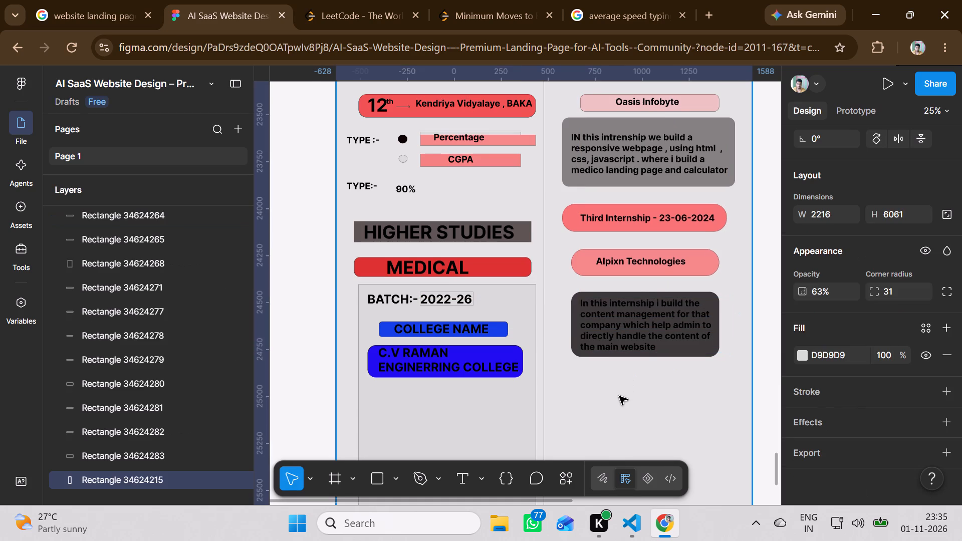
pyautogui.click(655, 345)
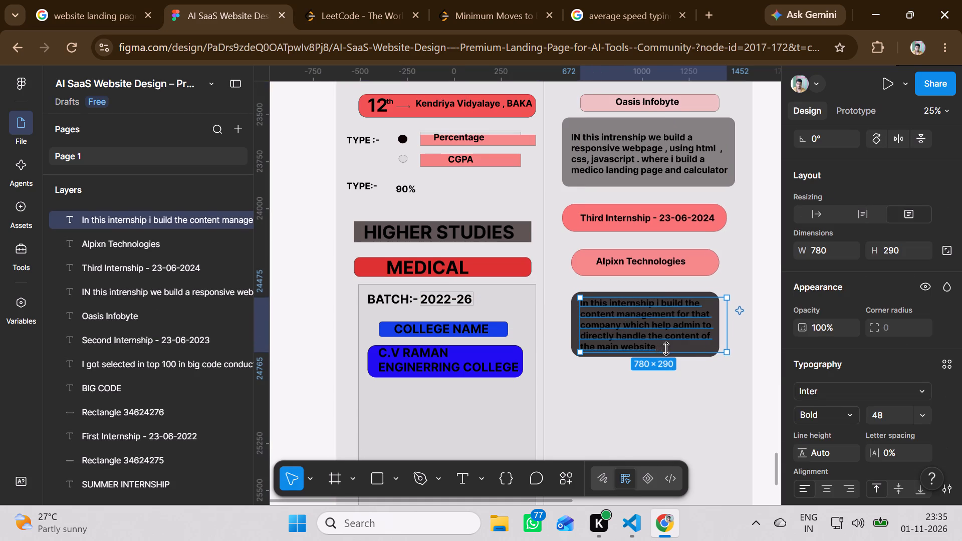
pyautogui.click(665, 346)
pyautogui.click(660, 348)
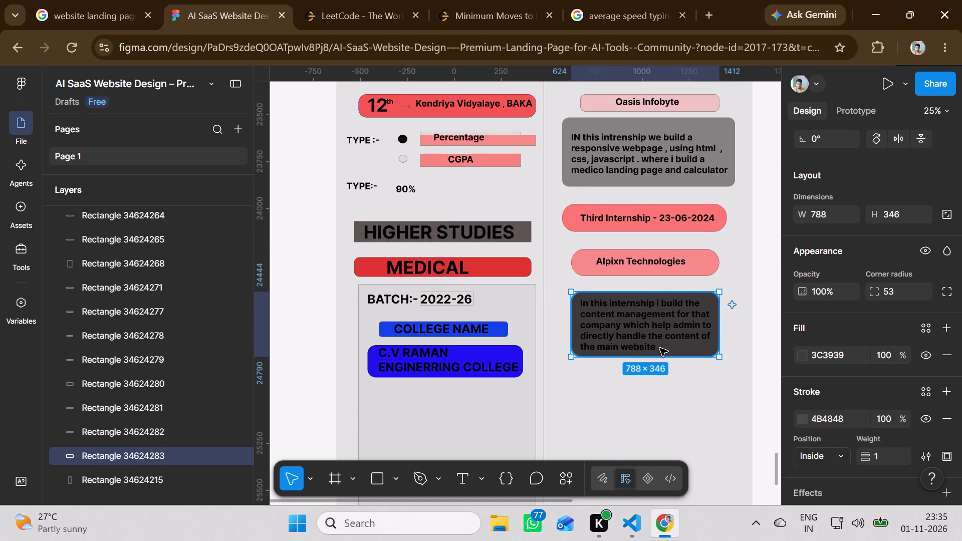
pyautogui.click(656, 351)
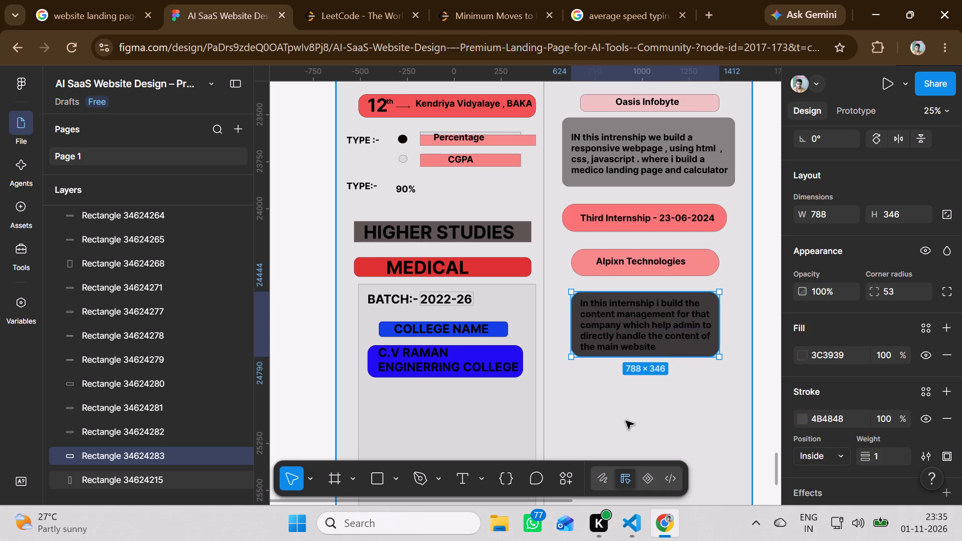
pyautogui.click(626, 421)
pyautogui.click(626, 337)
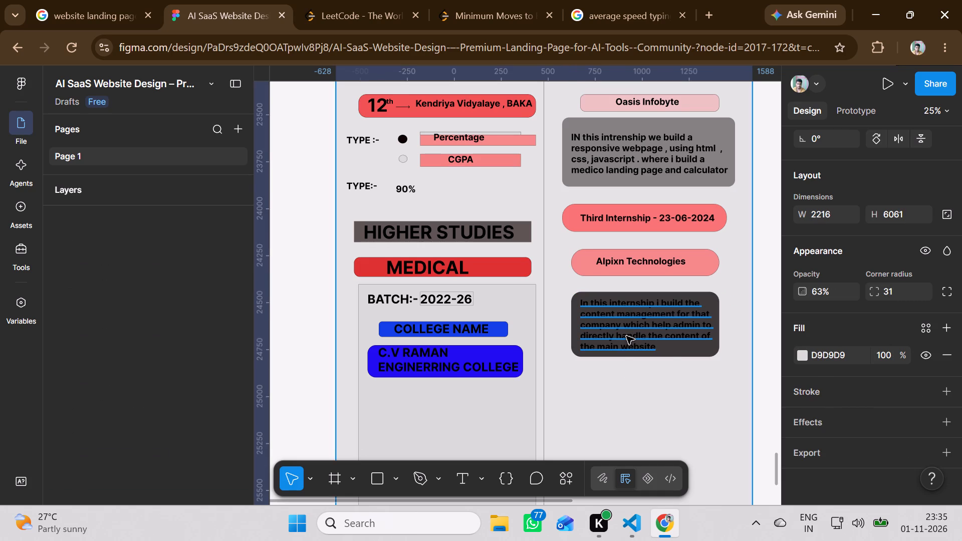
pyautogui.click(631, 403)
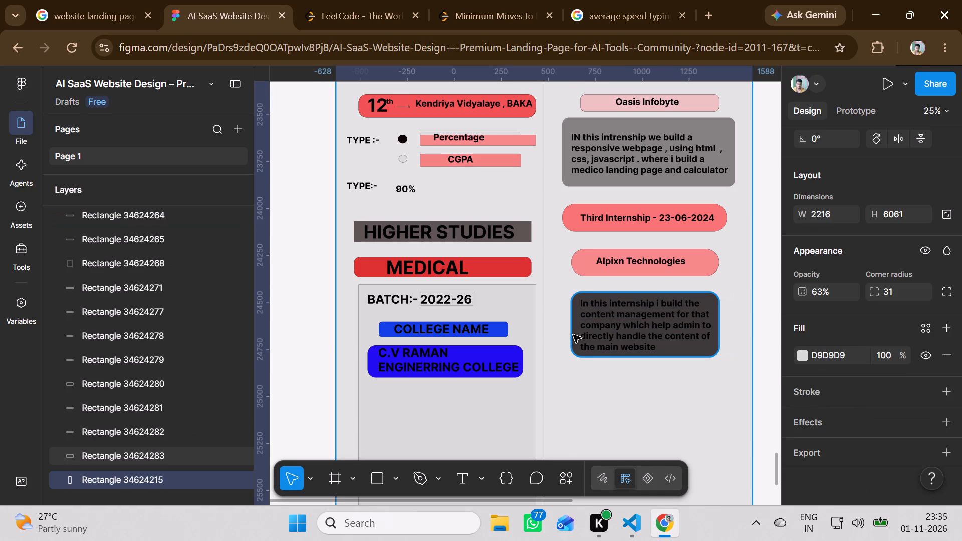
# Lower the opacity of the third internship's description rectangle to 61%.
pyautogui.click(573, 335)
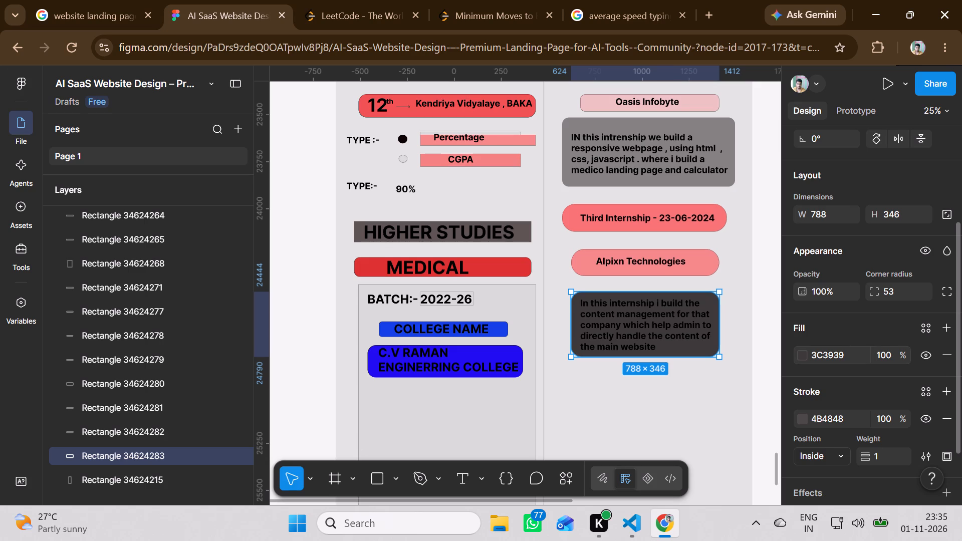
pyautogui.scroll(2, 837, 422)
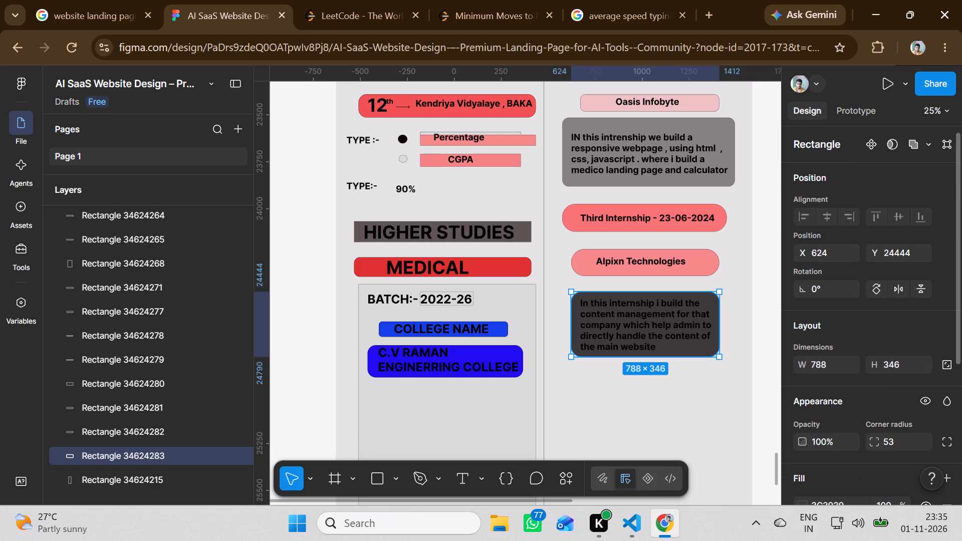
pyautogui.scroll(-1, 838, 369)
pyautogui.scroll(1, 838, 369)
pyautogui.scroll(-3, 838, 369)
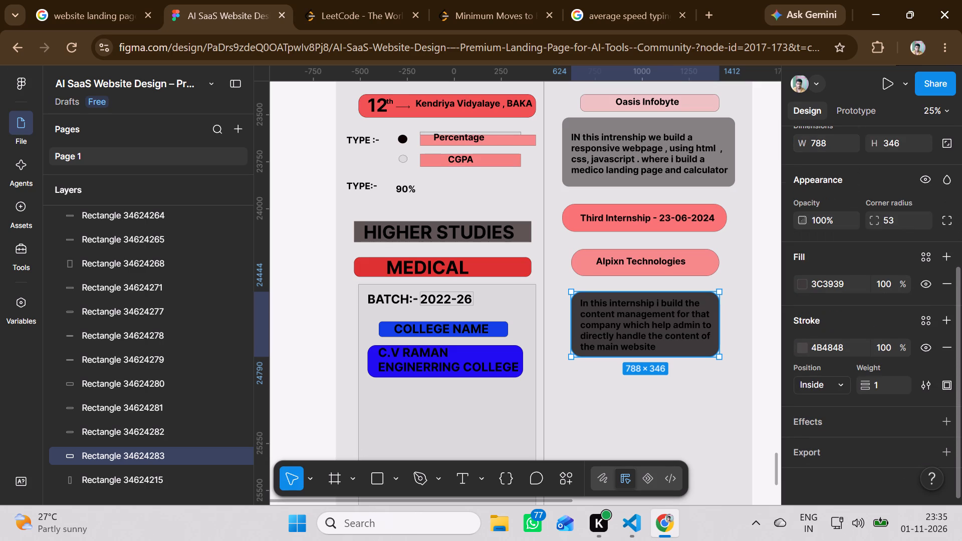
pyautogui.click(837, 221)
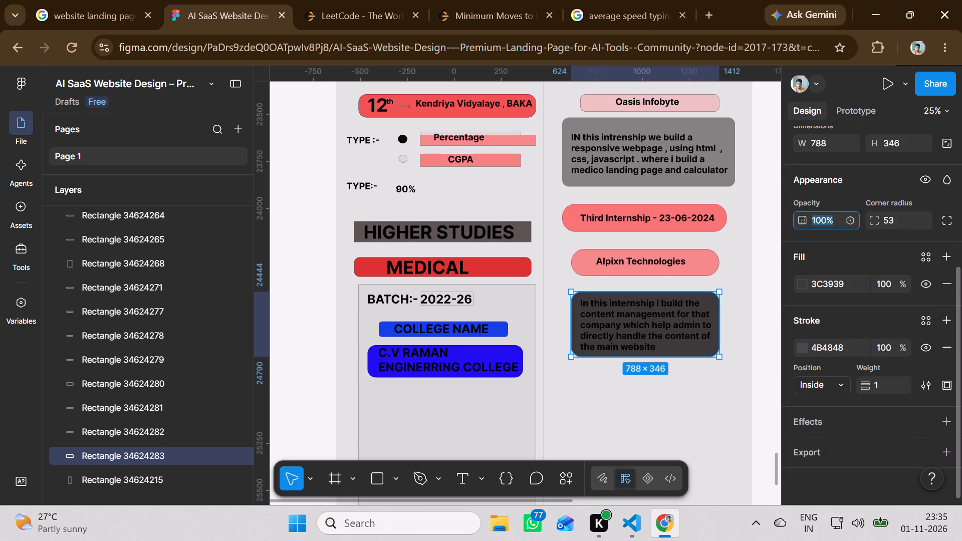
pyautogui.press('Down')
pyautogui.press('Down')
pyautogui.press('Down')
pyautogui.press('Down')
pyautogui.press('Down')
pyautogui.press('Down')
pyautogui.press('Down')
pyautogui.press('Down')
pyautogui.press('Down')
pyautogui.press('Down')
pyautogui.press('Down')
pyautogui.press('Down')
pyautogui.press('Down')
pyautogui.press('Down')
pyautogui.press('Down')
pyautogui.press('Down')
pyautogui.press('Down')
pyautogui.press('Down')
pyautogui.press('Down')
pyautogui.press('Down')
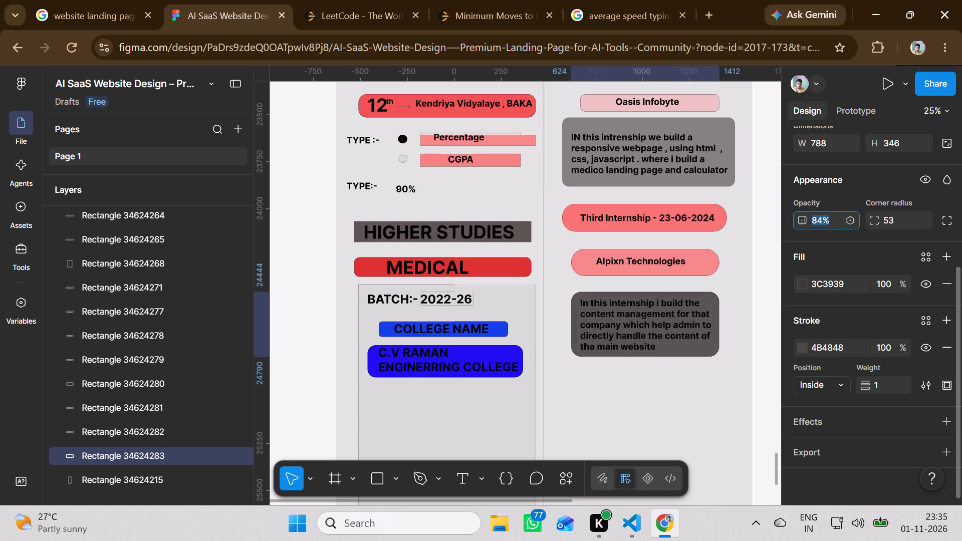
pyautogui.press('Down')
pyautogui.press('Down')
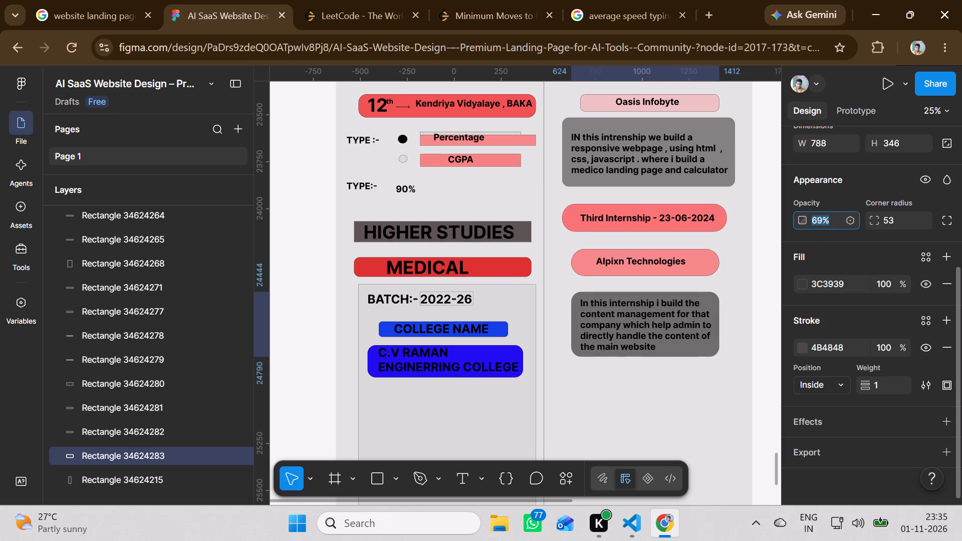
pyautogui.press('Down')
pyautogui.press('Down')
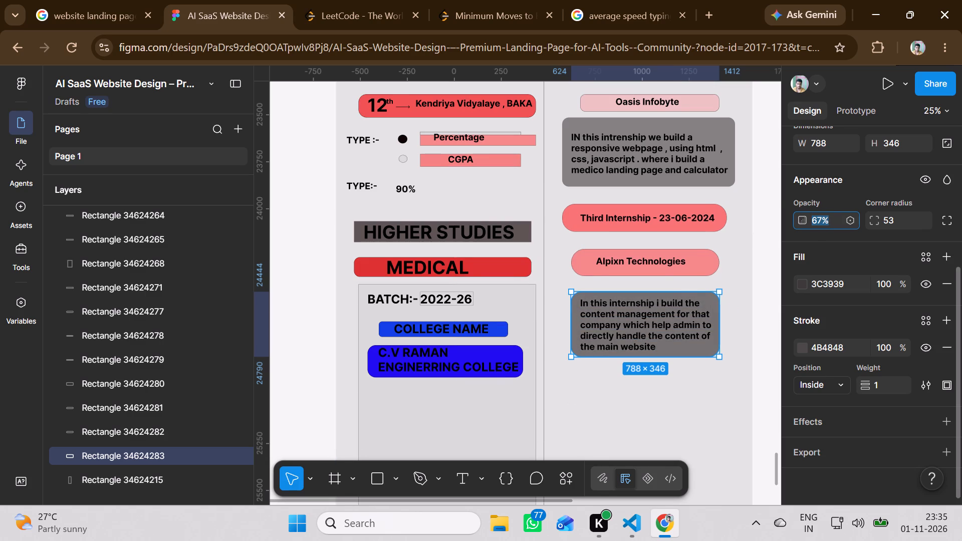
pyautogui.press('Down')
pyautogui.press('Down')
pyautogui.press('Down')
pyautogui.press('Down')
pyautogui.press('Down')
pyautogui.press('Down')
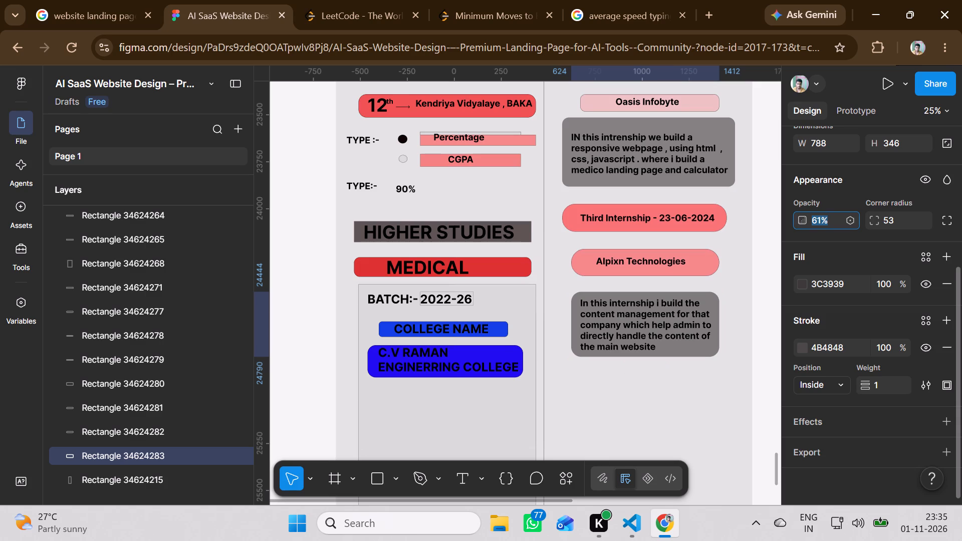
pyautogui.click(646, 391)
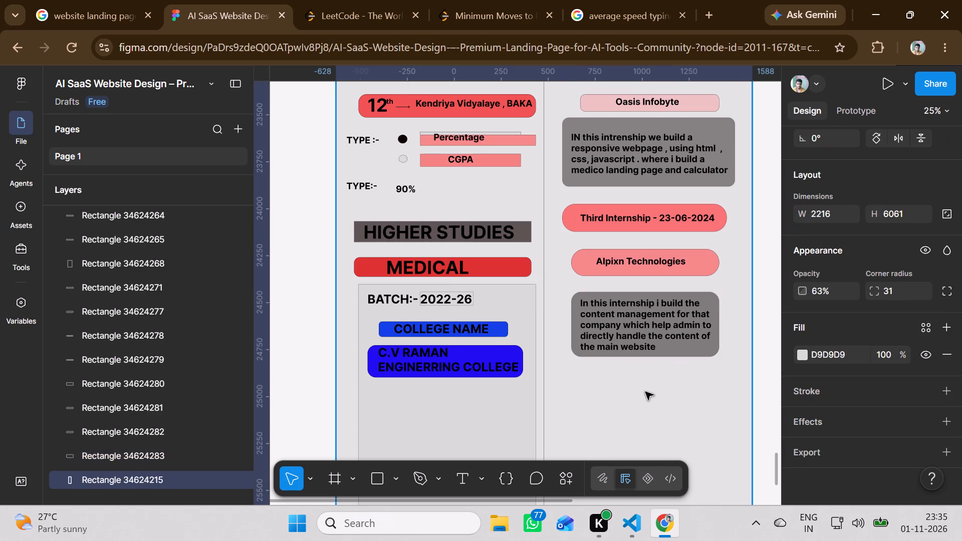
# Move the dark red footer rectangle down about 788 px, leaving room below the page background.
pyautogui.scroll(-2, 613, 394)
pyautogui.scroll(3, 613, 394)
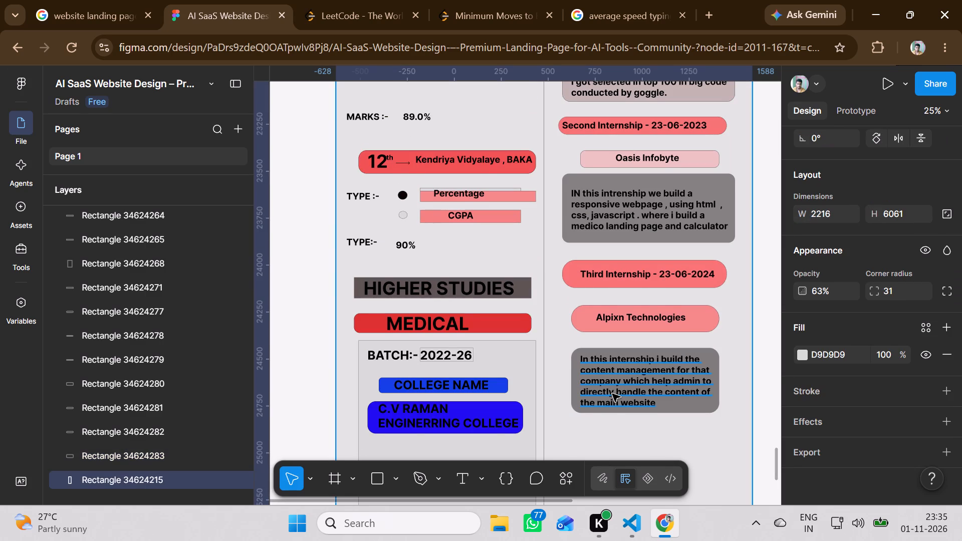
pyautogui.scroll(-6, 612, 394)
pyautogui.scroll(1, 612, 394)
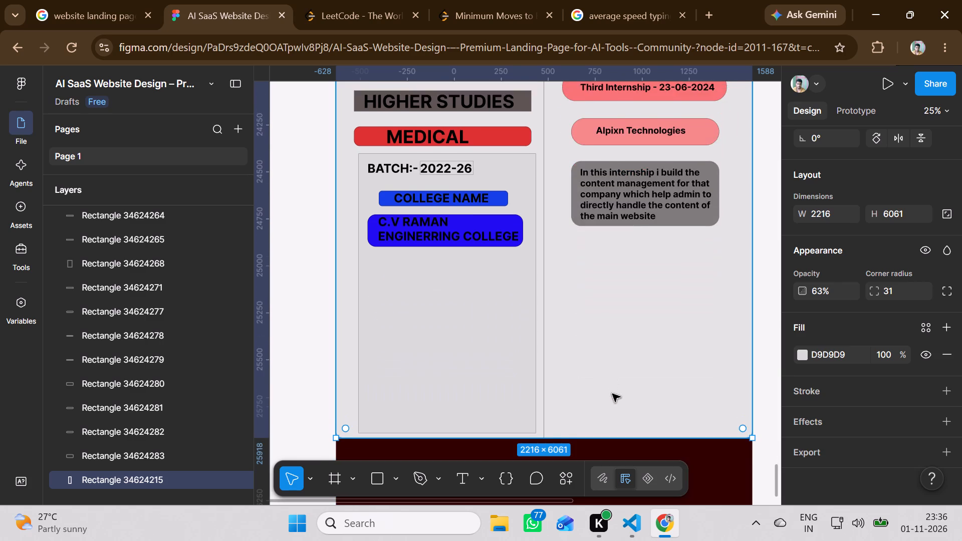
pyautogui.scroll(5, 612, 394)
pyautogui.scroll(-2, 612, 394)
pyautogui.scroll(5, 612, 394)
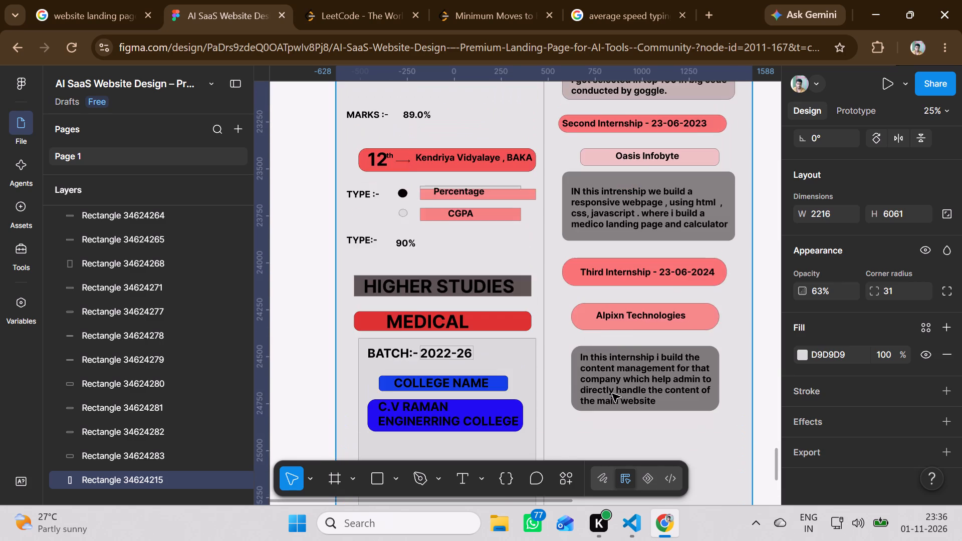
pyautogui.scroll(4, 612, 394)
pyautogui.scroll(-10, 612, 394)
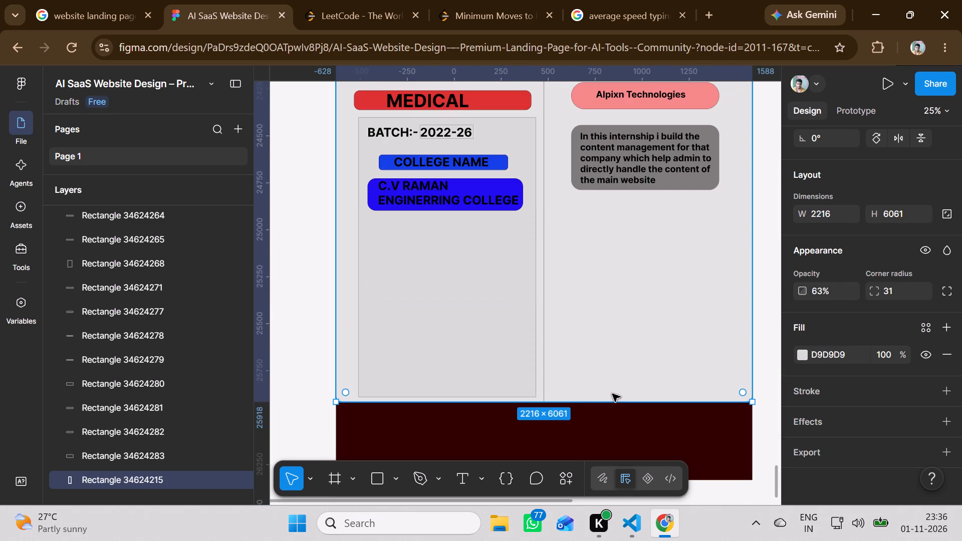
pyautogui.scroll(-2, 574, 409)
pyautogui.scroll(1, 574, 409)
pyautogui.scroll(-5, 575, 403)
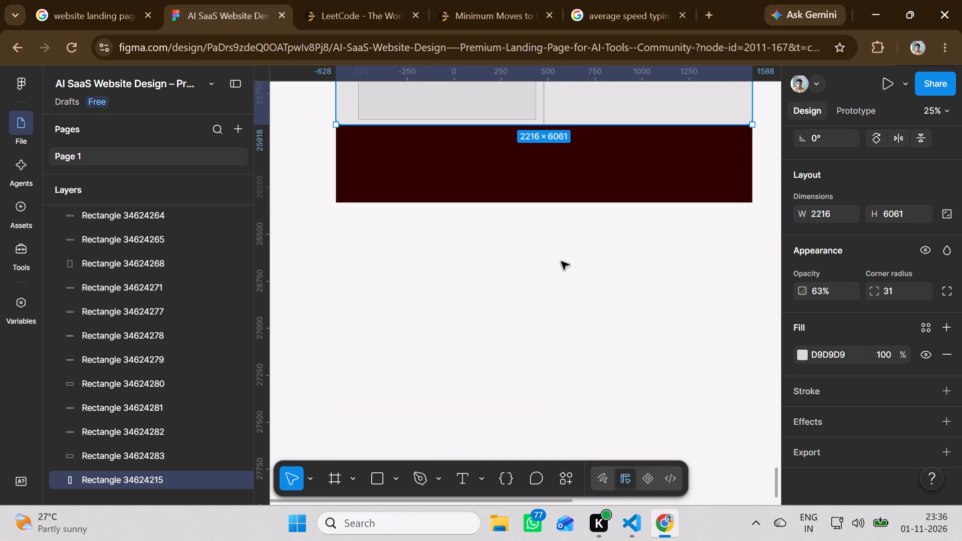
pyautogui.moveTo(546, 185); pyautogui.dragTo(547, 333)
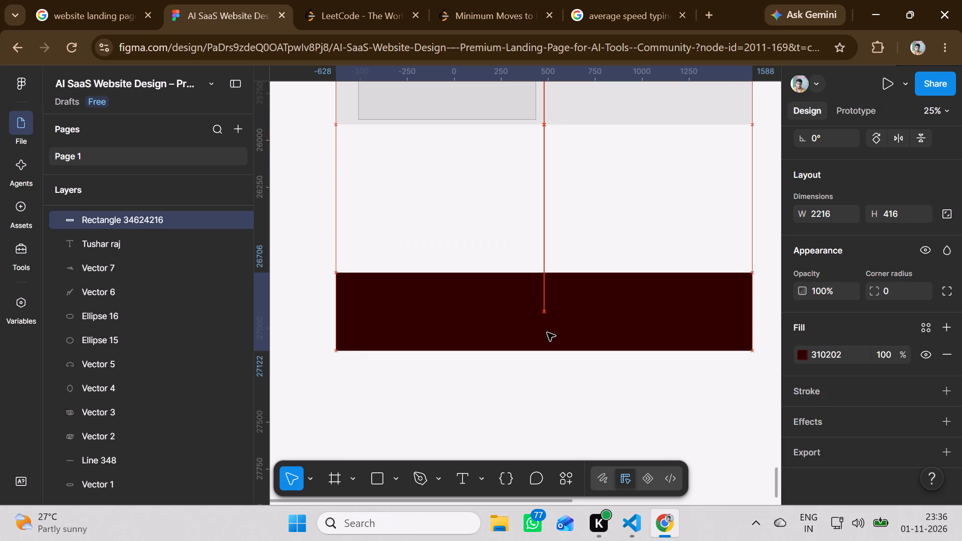
pyautogui.moveTo(547, 333); pyautogui.dragTo(546, 333)
# Extend the page background rectangle down to the footer's upper edge, for a height of 6849.
pyautogui.click(575, 123)
pyautogui.moveTo(572, 122); pyautogui.dragTo(592, 269)
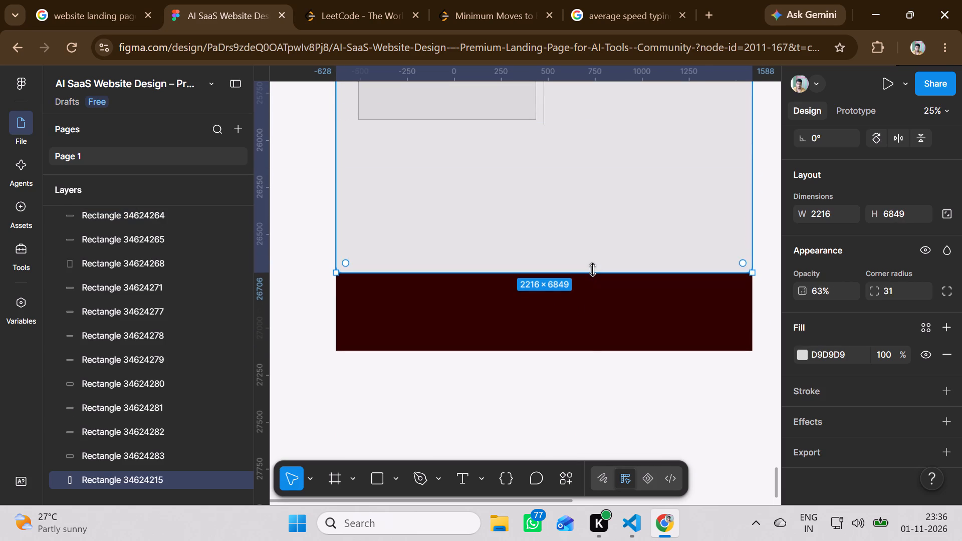
# Add a text box about 780 × 100 reading "WINTER INTERNSIP" below the third internship's description box.
pyautogui.scroll(7, 592, 342)
pyautogui.scroll(-1, 592, 342)
pyautogui.scroll(3, 592, 342)
pyautogui.scroll(-1, 592, 342)
pyautogui.scroll(2, 592, 342)
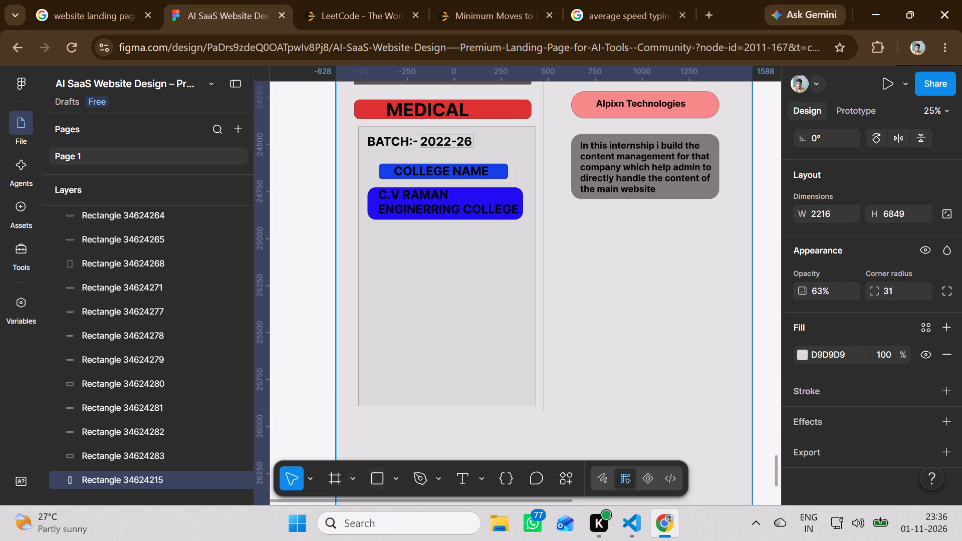
pyautogui.click(464, 475)
pyautogui.moveTo(582, 227); pyautogui.dragTo(653, 241)
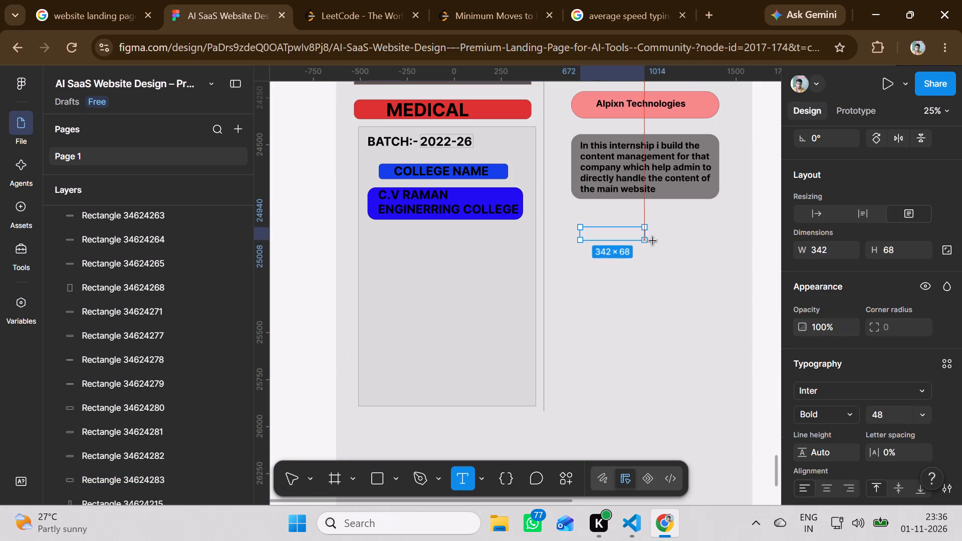
pyautogui.moveTo(653, 241); pyautogui.dragTo(724, 245)
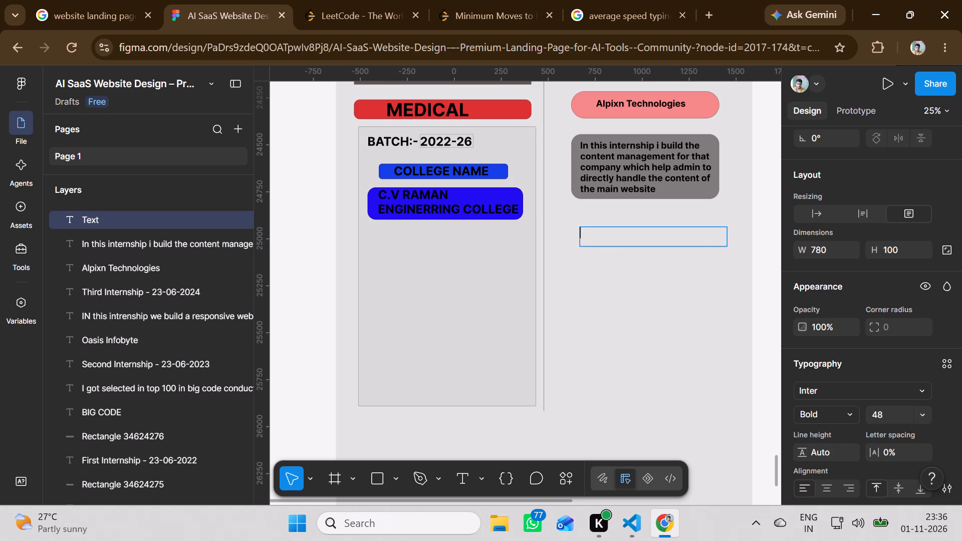
pyautogui.write('WINTER')
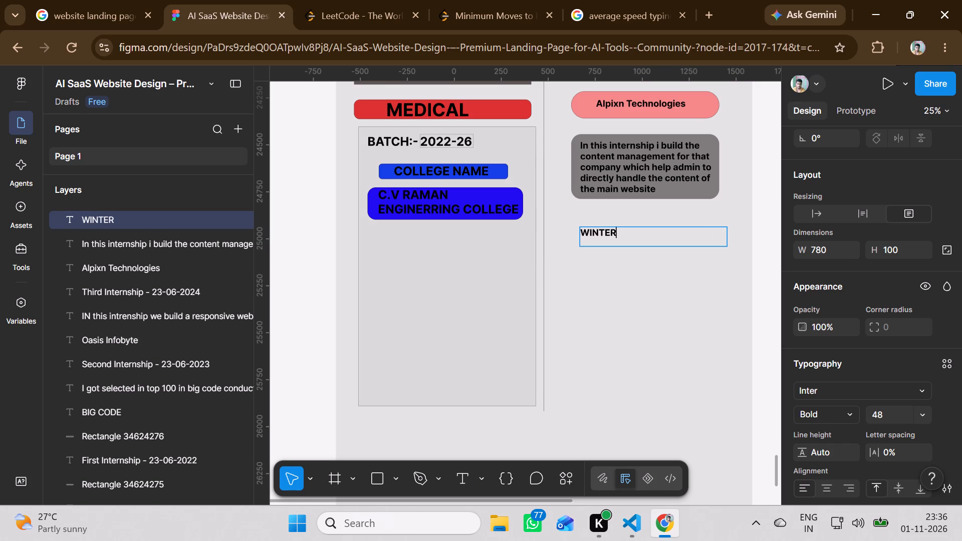
pyautogui.press('space')
pyautogui.write('INTER')
pyautogui.write('NSIP')
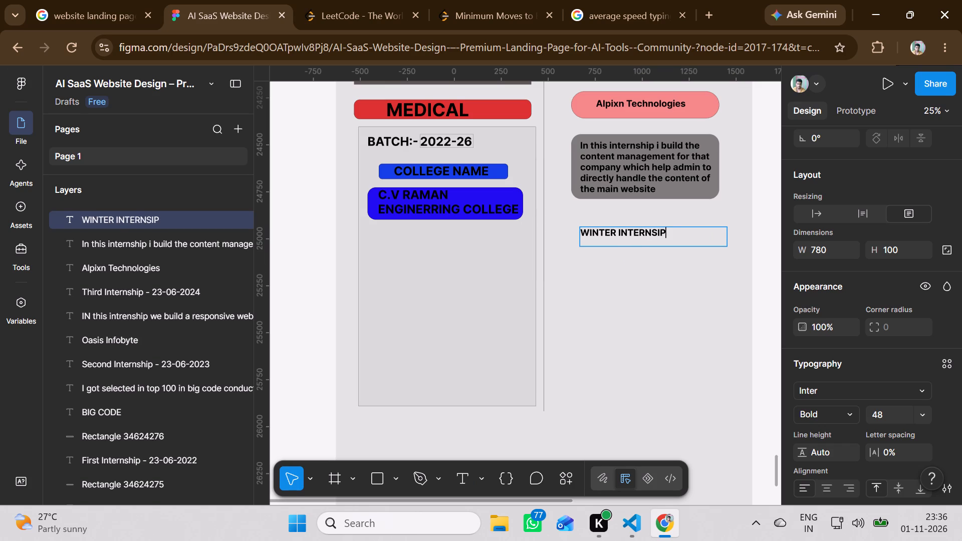
pyautogui.click(680, 271)
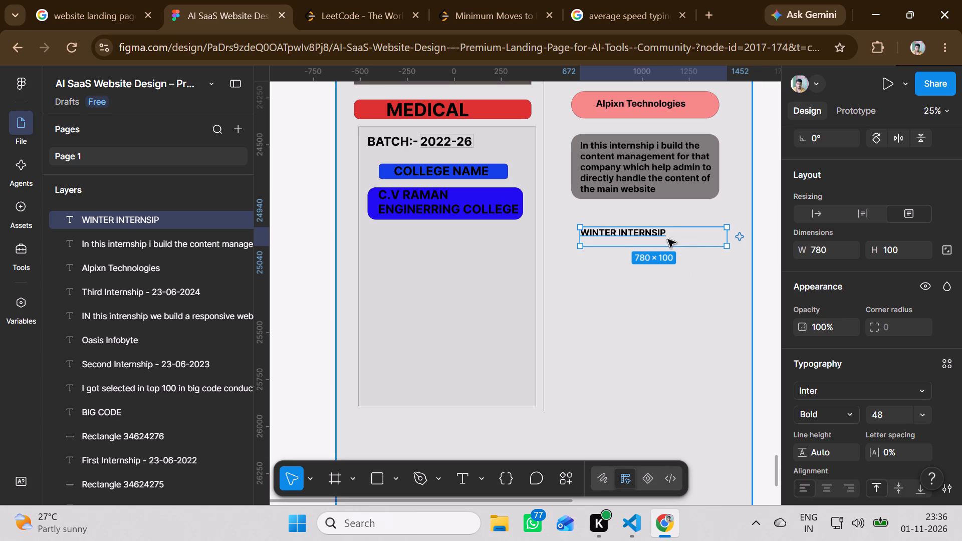
# Shift the "WINTER INTERNSIP" text about 48 px to the right and shrink its box to about 476 × 58.
pyautogui.moveTo(641, 233); pyautogui.dragTo(649, 233)
pyautogui.moveTo(733, 235); pyautogui.dragTo(707, 235)
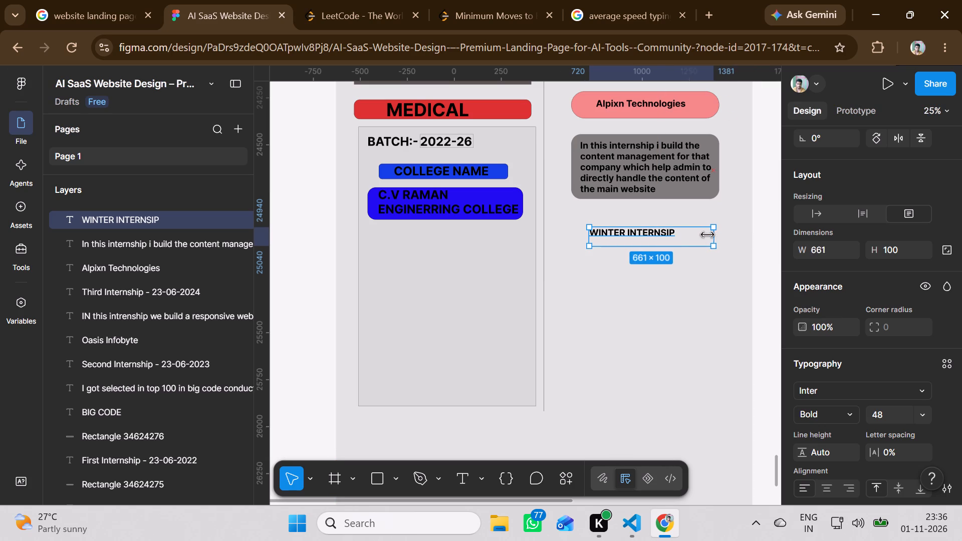
pyautogui.moveTo(707, 235); pyautogui.dragTo(679, 237)
pyautogui.moveTo(637, 247); pyautogui.dragTo(634, 239)
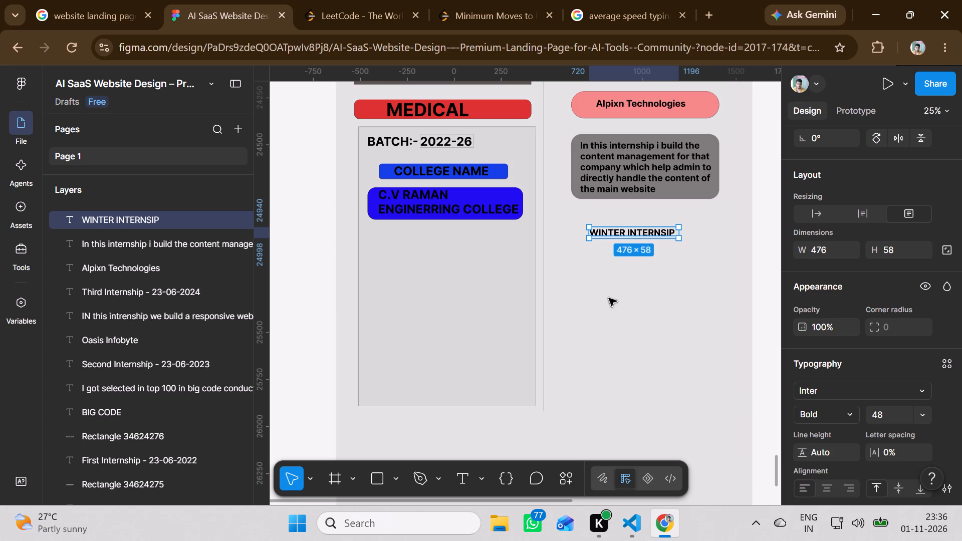
# Draw a rectangle over the "WINTER INTERNSIP" text and widen it on both sides to about 695 × 140.
pyautogui.click(379, 478)
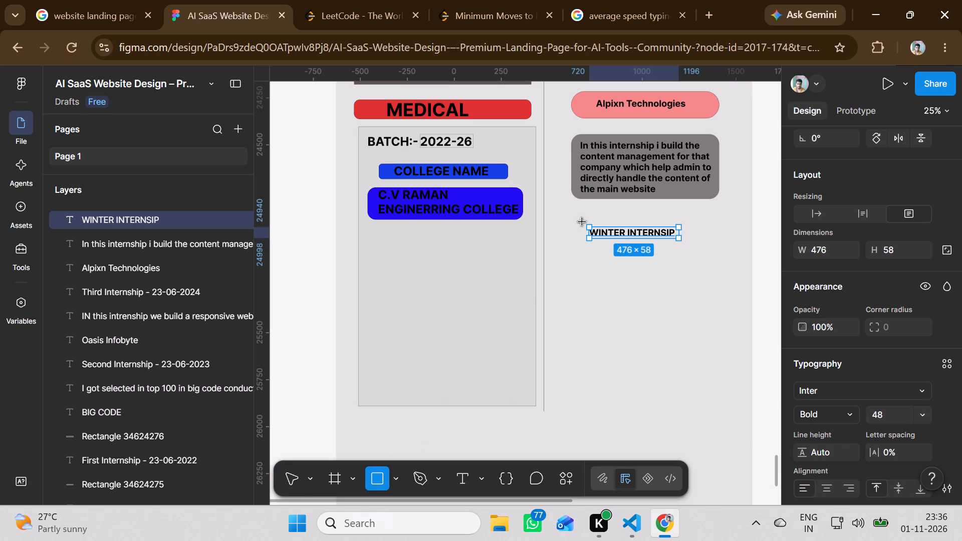
pyautogui.moveTo(583, 220); pyautogui.dragTo(685, 245)
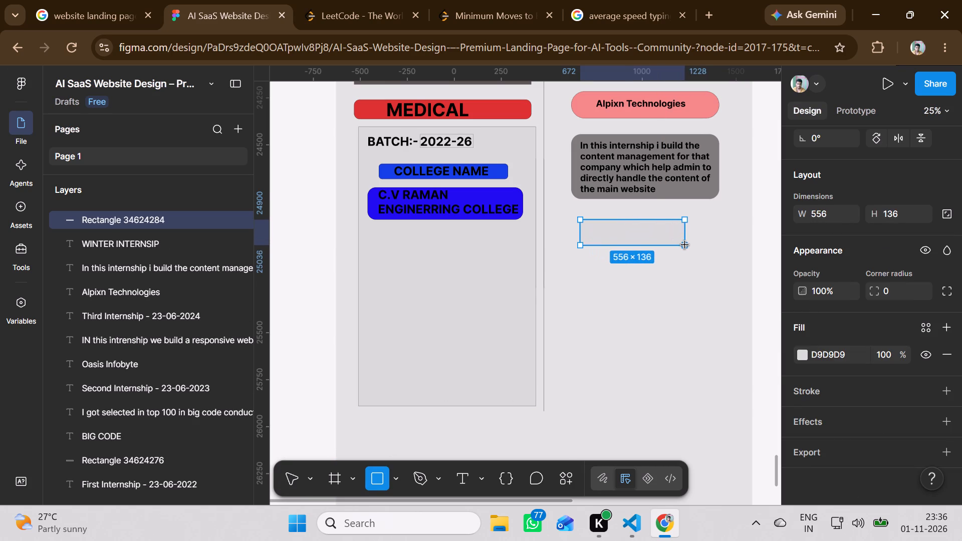
pyautogui.moveTo(685, 245); pyautogui.dragTo(685, 245)
pyautogui.moveTo(688, 239); pyautogui.dragTo(691, 239)
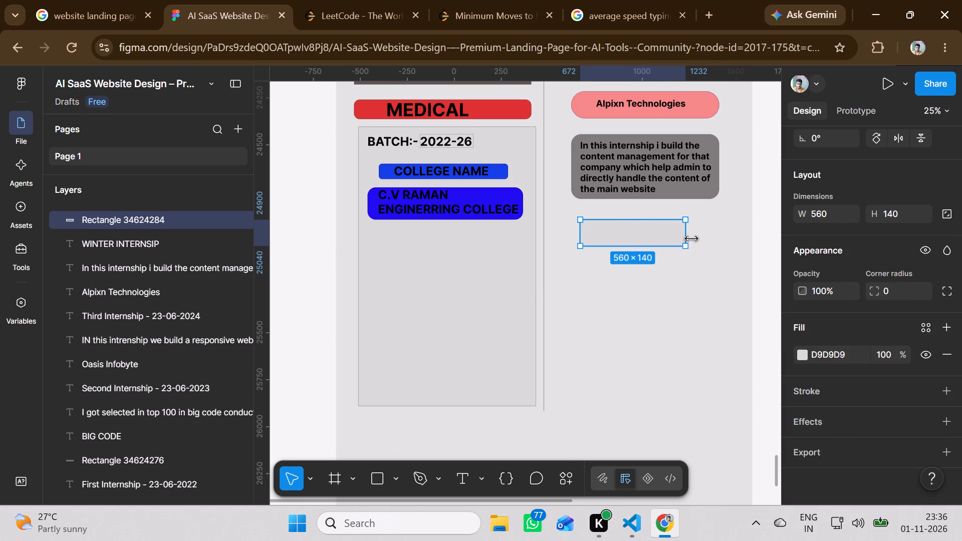
pyautogui.moveTo(691, 239); pyautogui.dragTo(702, 236)
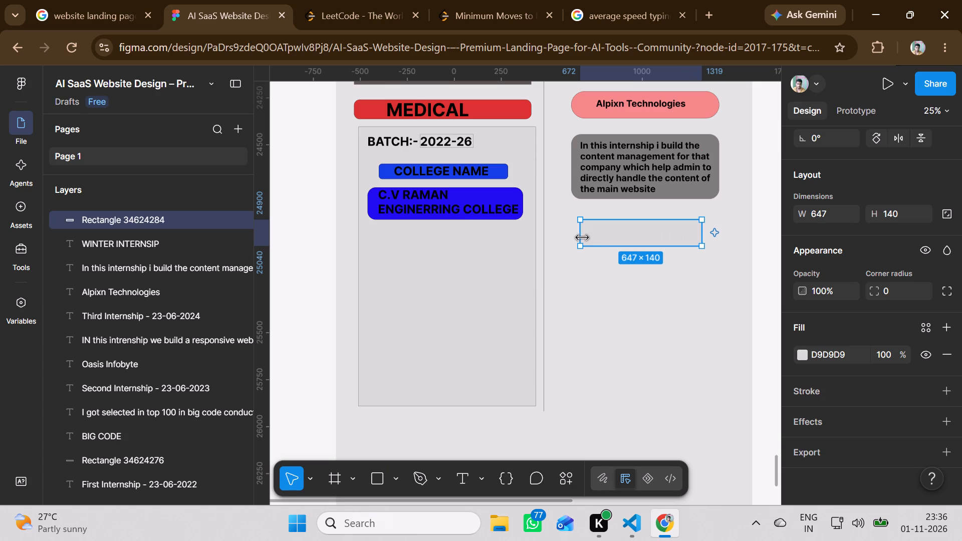
pyautogui.moveTo(582, 237); pyautogui.dragTo(573, 237)
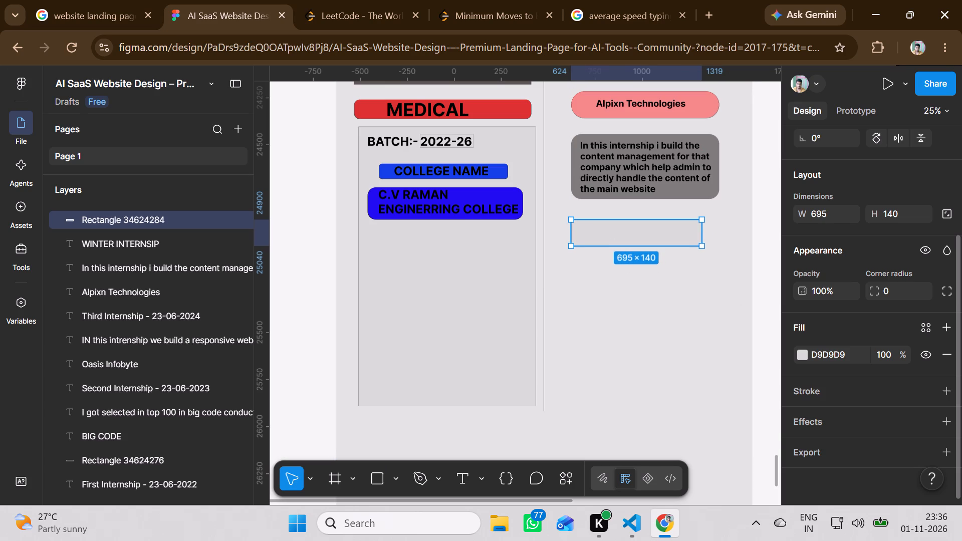
# Add a dark grey 2E2D2D stroke to the new rectangle over the "WINTER INTERNSIP" text.
pyautogui.click(831, 397)
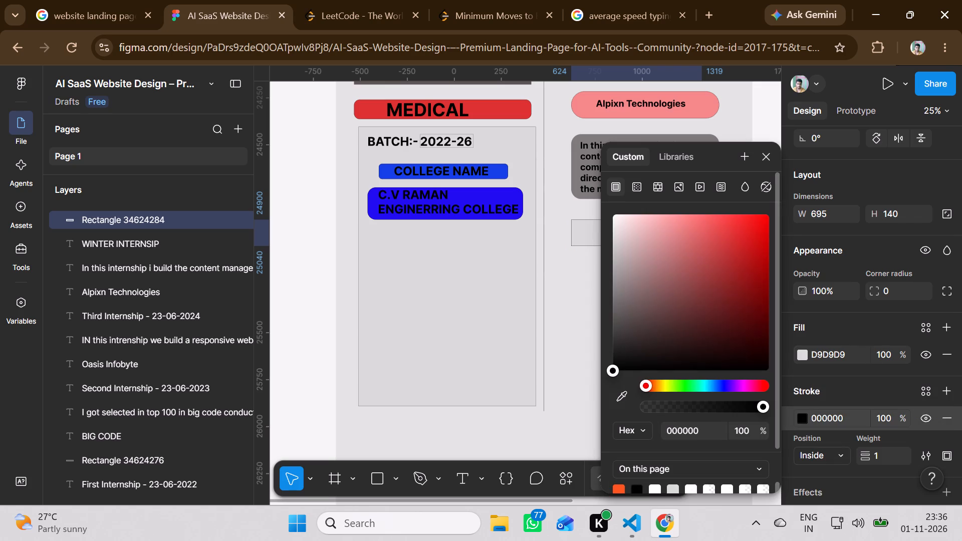
pyautogui.click(615, 342)
pyautogui.click(573, 350)
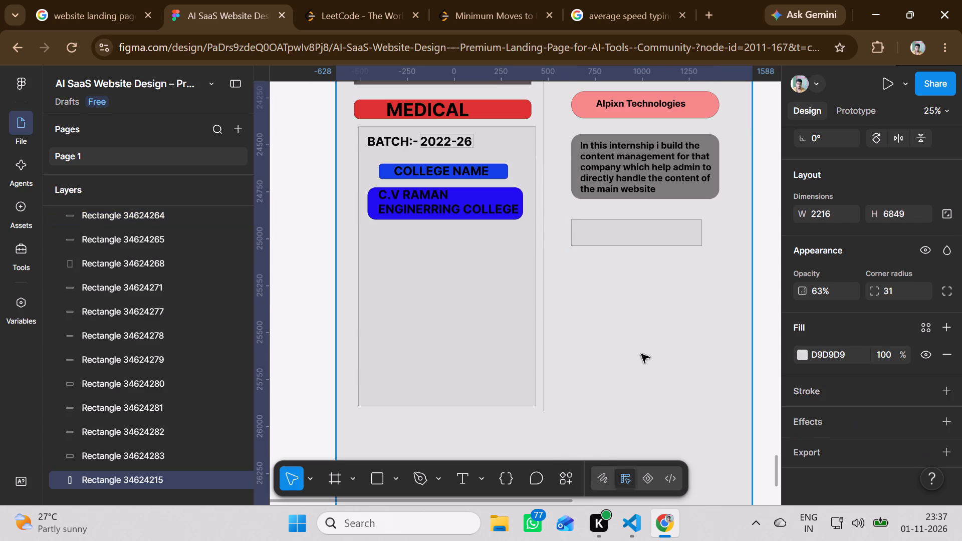
# Fill the rectangle over the "WINTER INTERNSIP" text with dark red 8D1515.
pyautogui.click(629, 230)
pyautogui.click(802, 353)
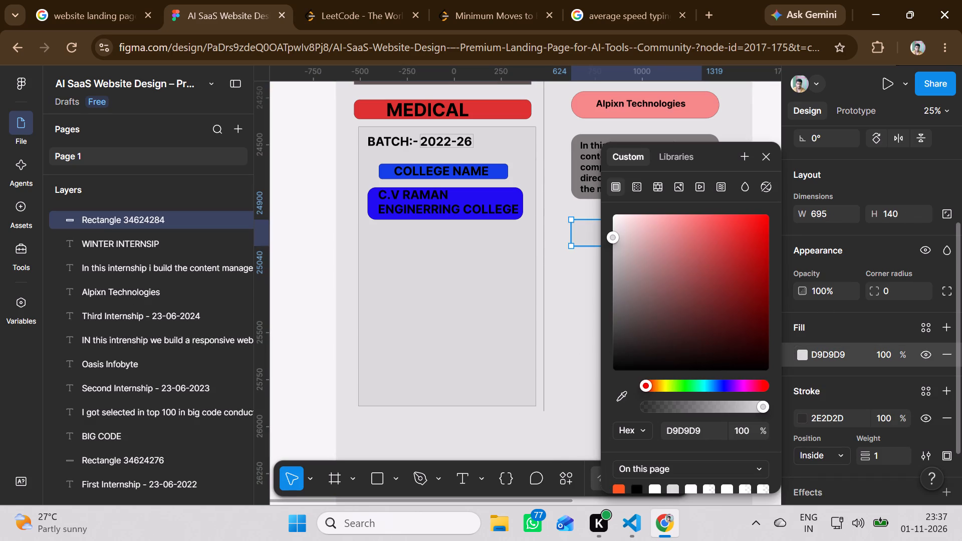
pyautogui.scroll(4, 561, 302)
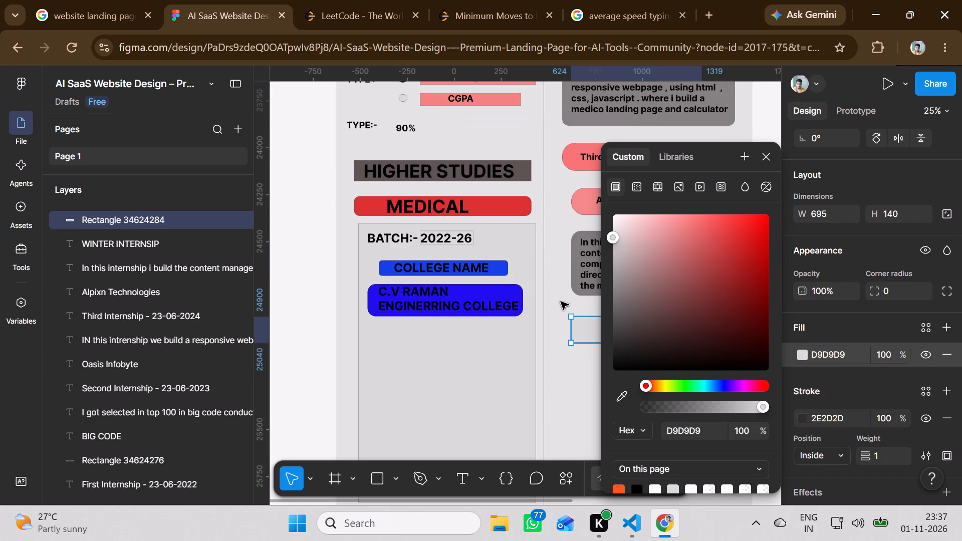
pyautogui.scroll(7, 561, 302)
pyautogui.scroll(-7, 561, 302)
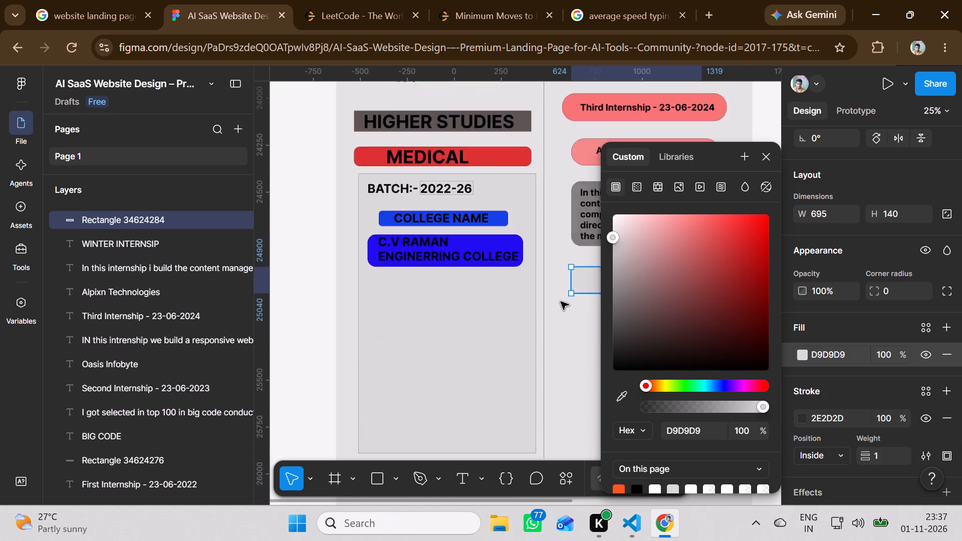
pyautogui.click(741, 292)
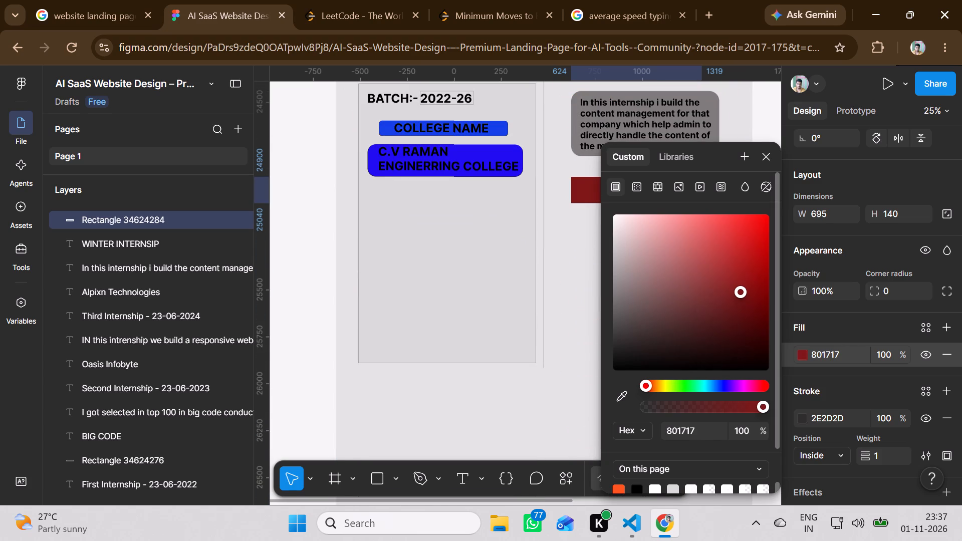
pyautogui.click(744, 258)
pyautogui.click(746, 284)
pyautogui.click(570, 288)
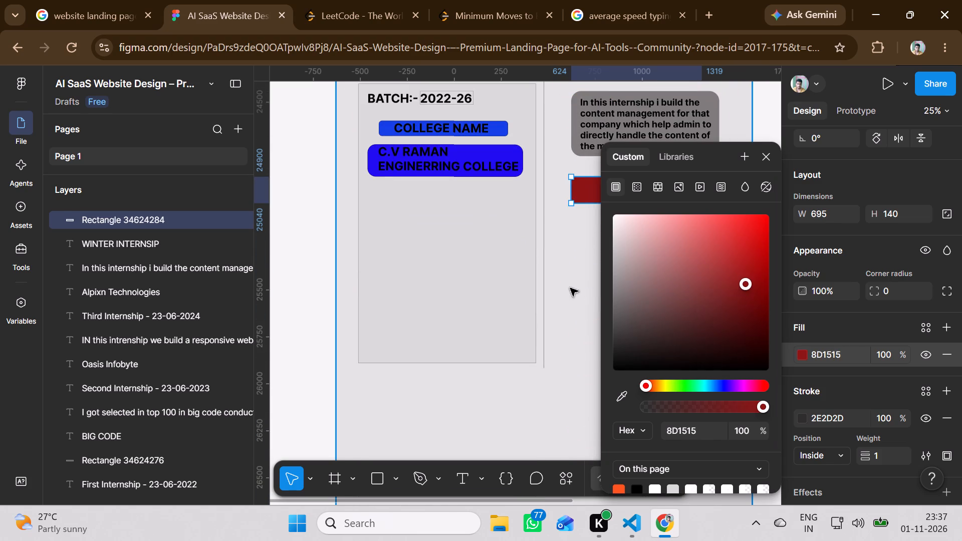
# Send the dark red rectangle covering the "WINTER INTERNSIP" text to the back.
pyautogui.scroll(1, 598, 309)
pyautogui.scroll(-2, 598, 309)
pyautogui.scroll(5, 598, 309)
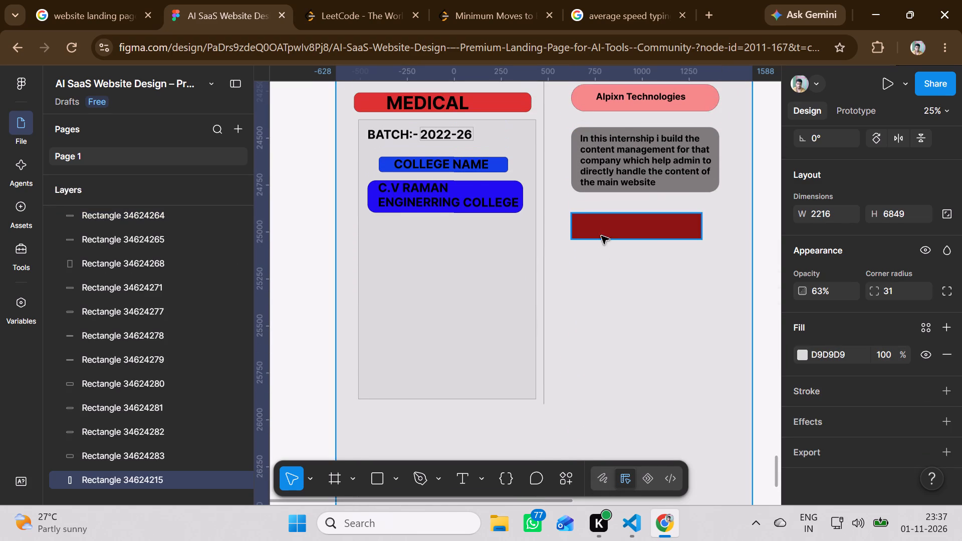
pyautogui.rightClick(608, 225)
pyautogui.click(605, 228)
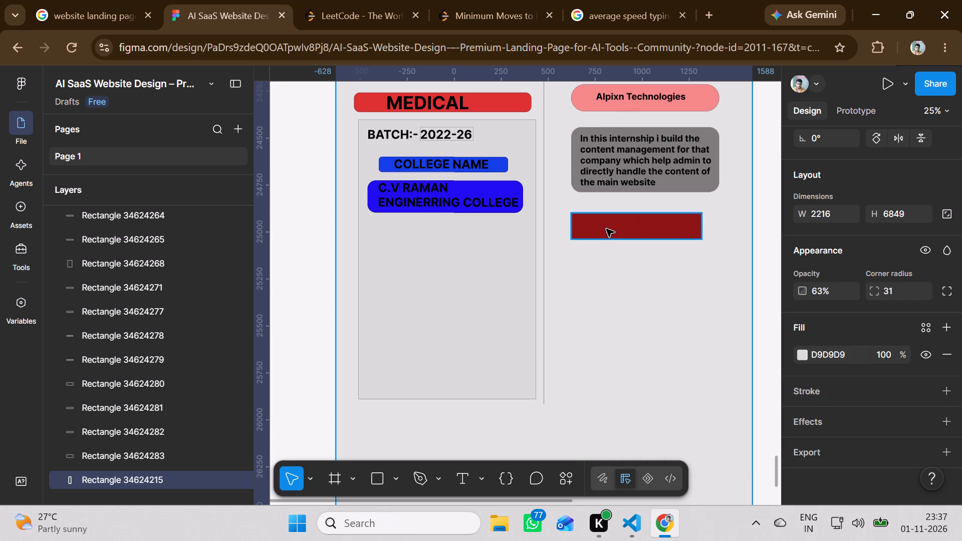
pyautogui.click(606, 229)
pyautogui.rightClick(651, 225)
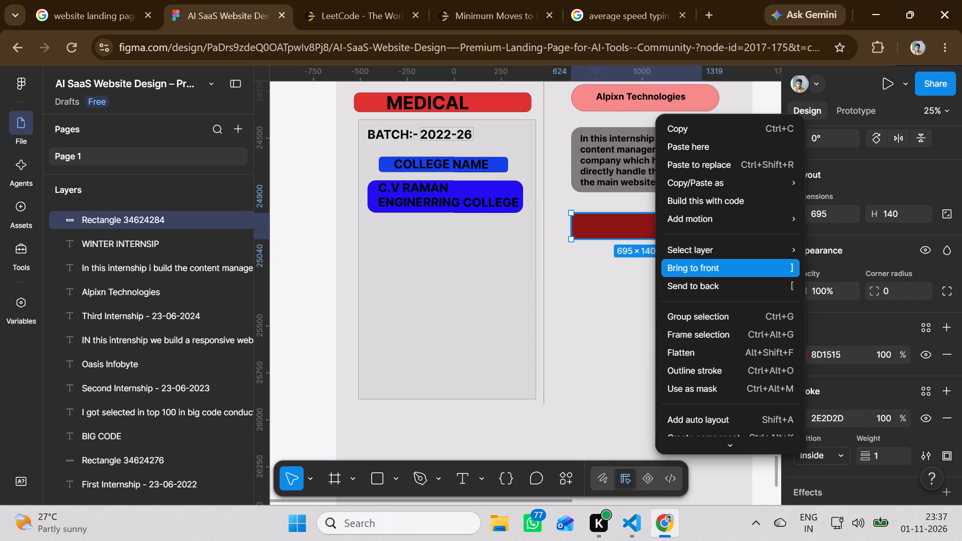
pyautogui.click(691, 285)
# Send the large light grey page background rectangle to the back, behind the dark red heading bar.
pyautogui.click(641, 298)
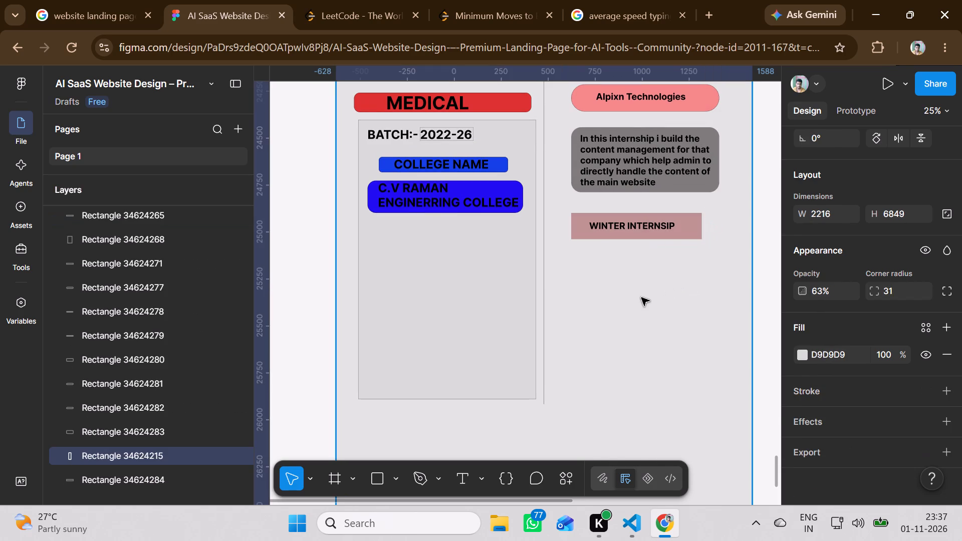
pyautogui.rightClick(641, 298)
pyautogui.click(672, 270)
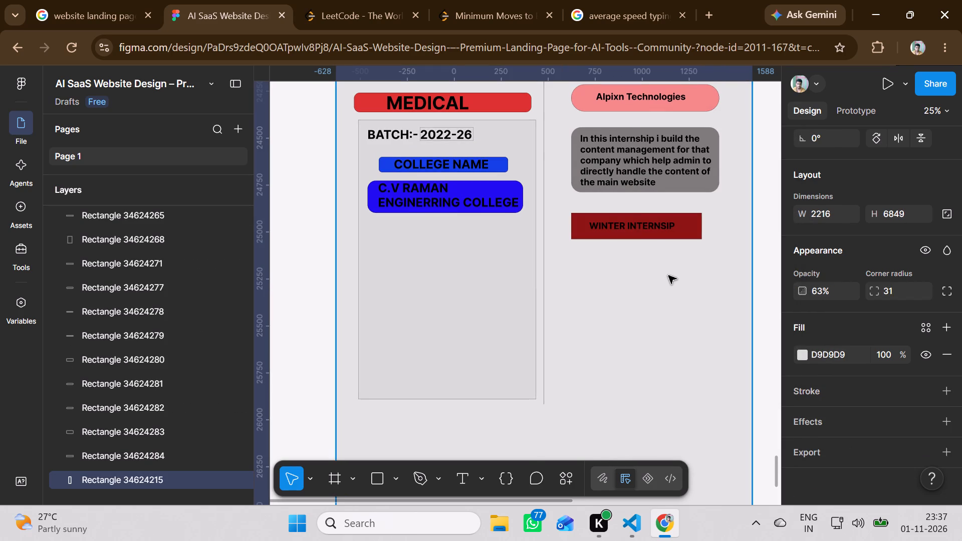
# Round the corners of the dark bar behind "HIGHER STUDIES" with a corner radius of 34.
pyautogui.scroll(4, 626, 315)
pyautogui.scroll(-2, 626, 315)
pyautogui.scroll(7, 626, 315)
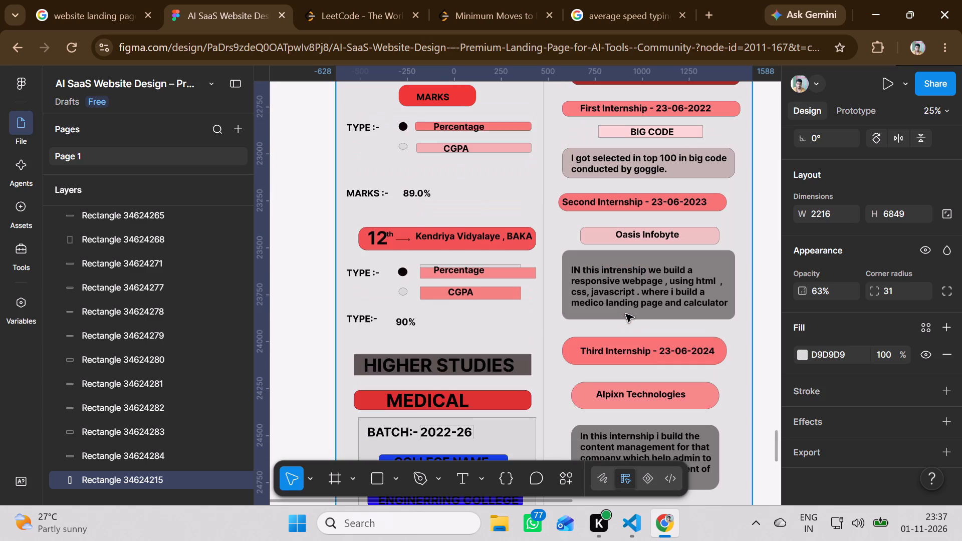
pyautogui.scroll(-4, 626, 314)
pyautogui.scroll(2, 626, 314)
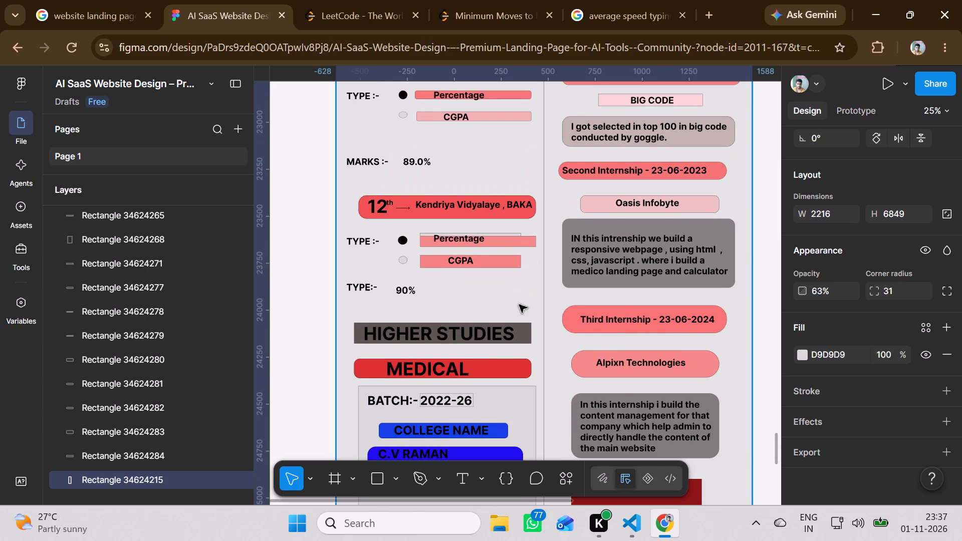
pyautogui.click(513, 339)
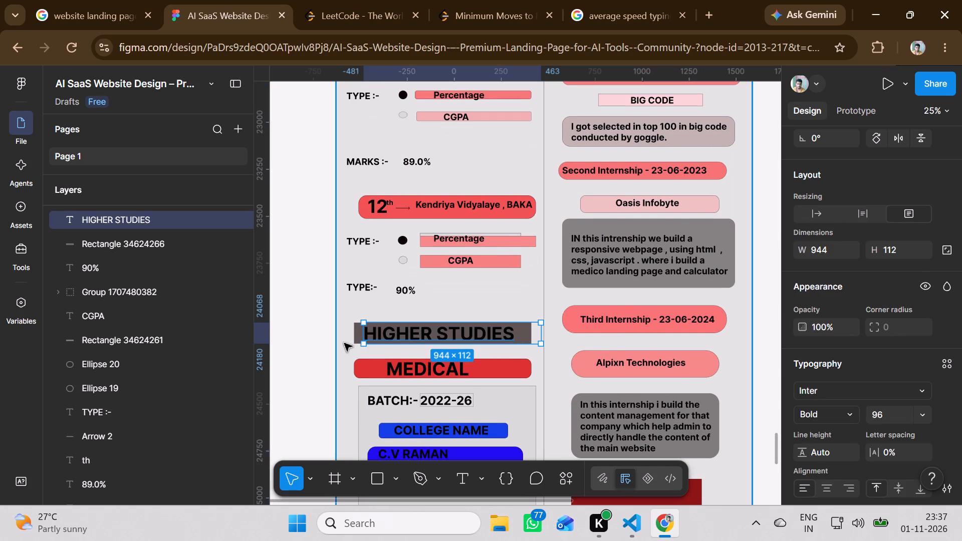
pyautogui.click(353, 334)
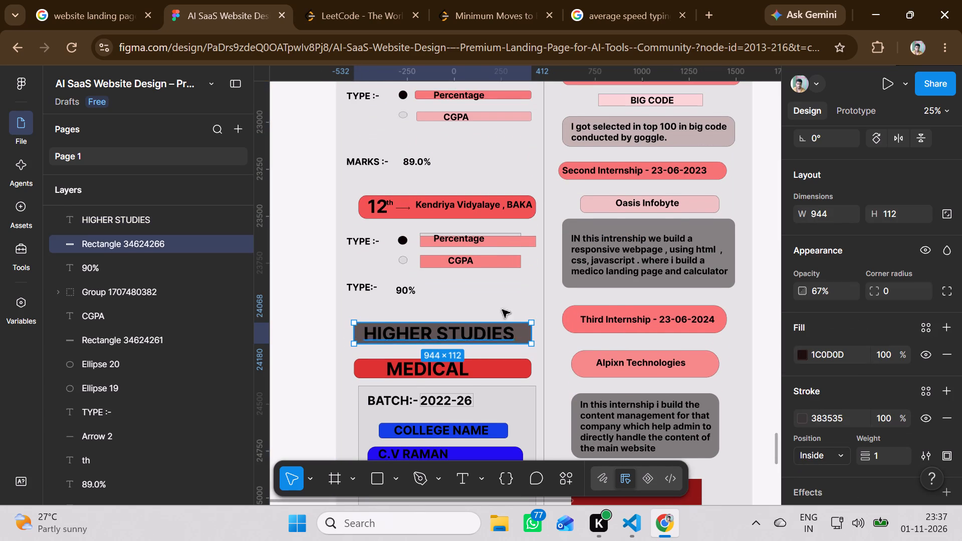
pyautogui.click(904, 296)
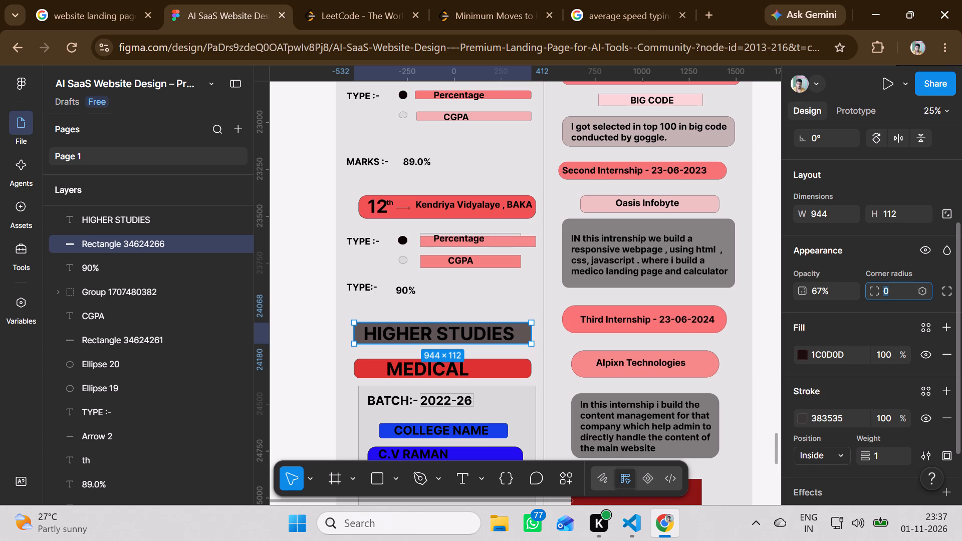
pyautogui.press('Down')
pyautogui.press('Down')
pyautogui.press('Up')
pyautogui.press('Up')
pyautogui.press('Up')
pyautogui.press('Up')
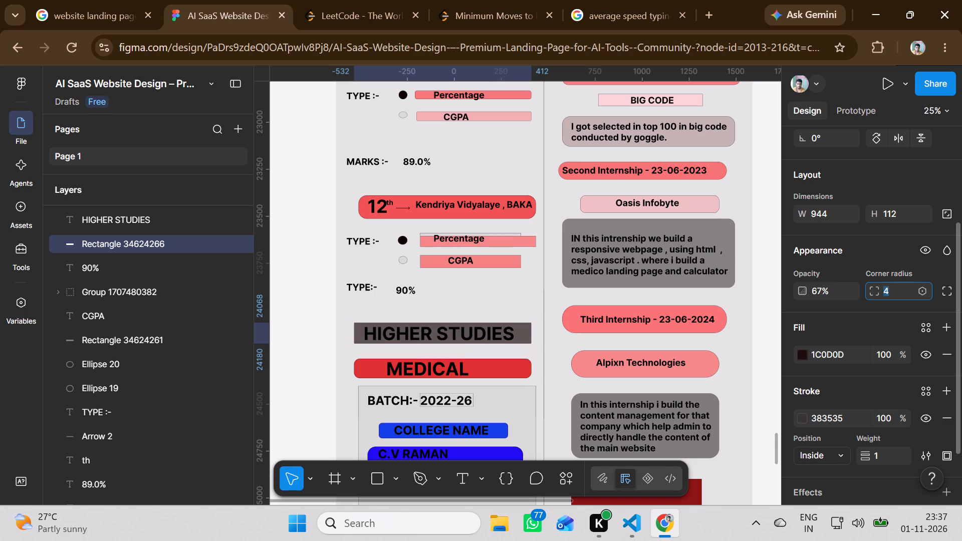
pyautogui.press('Up')
pyautogui.press('Up')
pyautogui.press('Up')
pyautogui.press('Up')
pyautogui.press('Up')
pyautogui.press('Up')
pyautogui.press('Up')
pyautogui.press('Up')
pyautogui.press('Up')
pyautogui.press('Up')
pyautogui.press('Up')
pyautogui.press('Up')
pyautogui.press('Up')
pyautogui.press('Up')
pyautogui.press('Up')
pyautogui.press('Up')
pyautogui.press('Up')
pyautogui.press('Up')
pyautogui.press('Up')
pyautogui.press('Up')
pyautogui.press('Up')
pyautogui.press('Up')
pyautogui.press('Up')
pyautogui.press('Up')
pyautogui.click(462, 297)
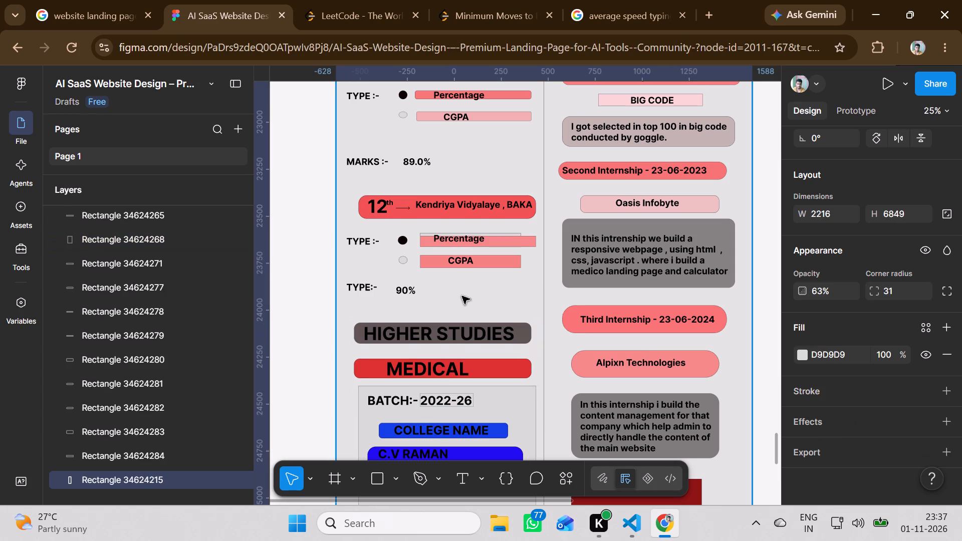
# Lengthen the grey college details box below "MEDICAL" down to the dark footer, to about 944 × 2302.
pyautogui.scroll(-5, 462, 296)
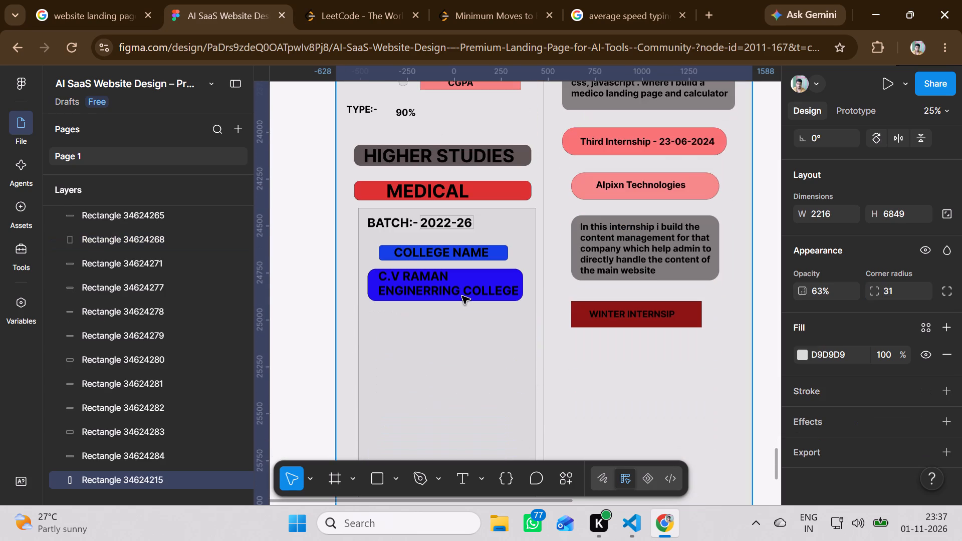
pyautogui.scroll(-3, 462, 296)
pyautogui.click(463, 302)
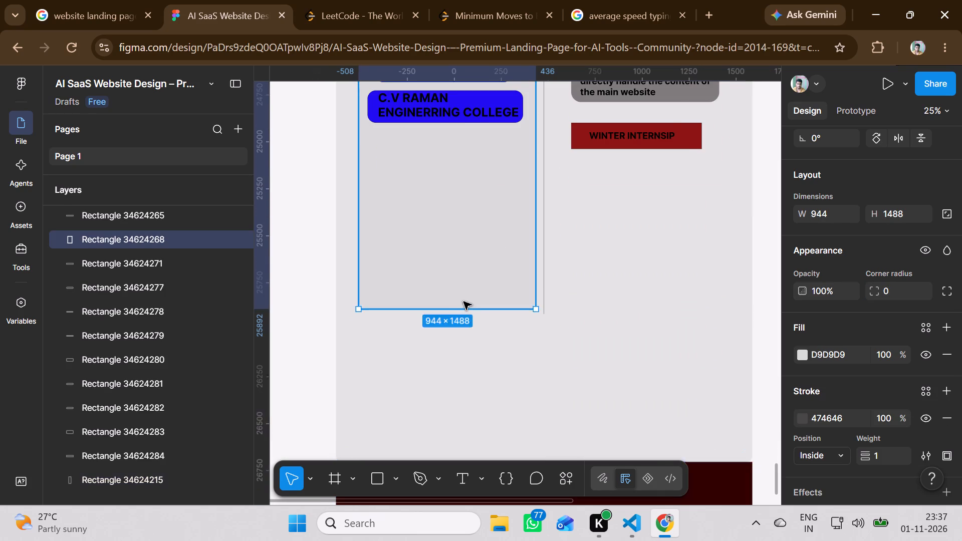
pyautogui.scroll(-2, 463, 302)
pyautogui.moveTo(454, 277); pyautogui.dragTo(463, 408)
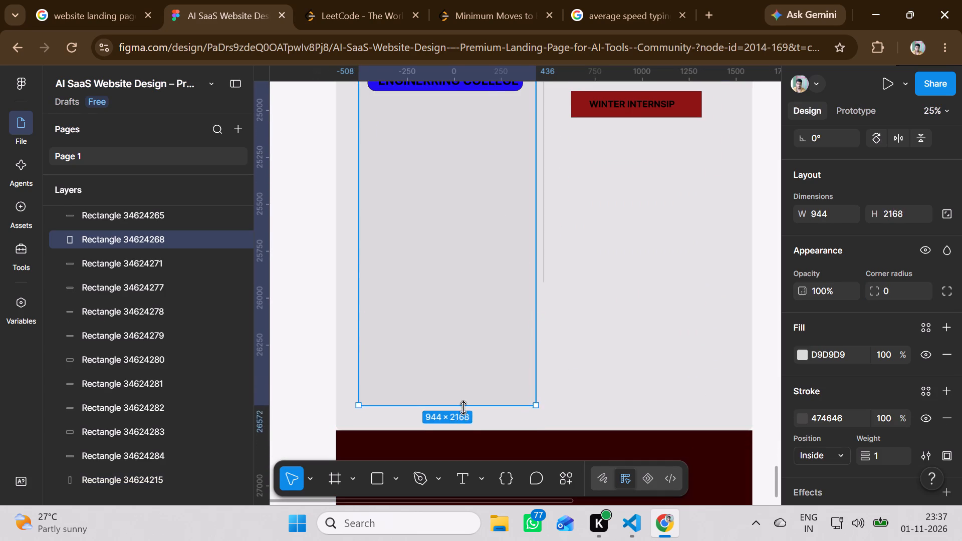
pyautogui.moveTo(463, 408); pyautogui.dragTo(456, 430)
# Extend the vertical divider line between the two columns down to the top edge of the dark footer.
pyautogui.click(546, 284)
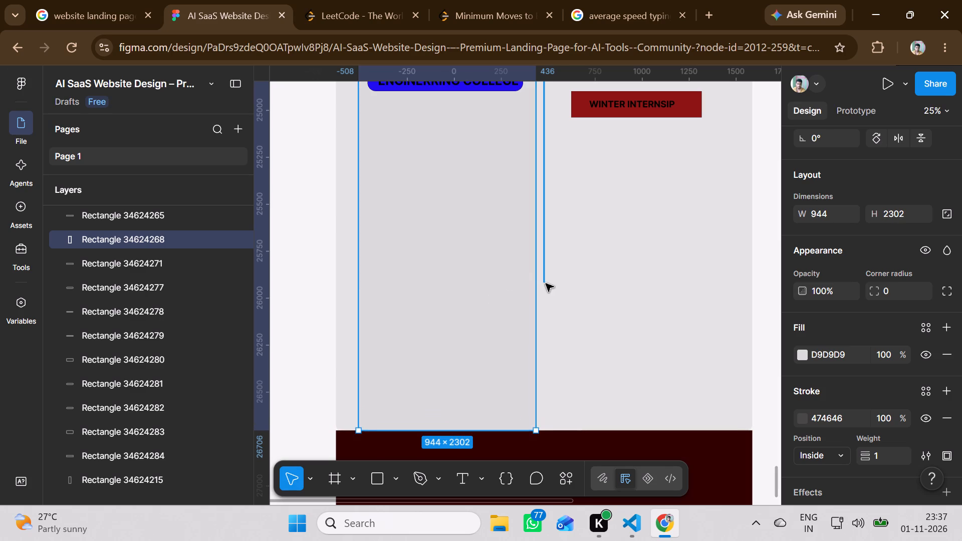
pyautogui.moveTo(545, 283); pyautogui.dragTo(543, 417)
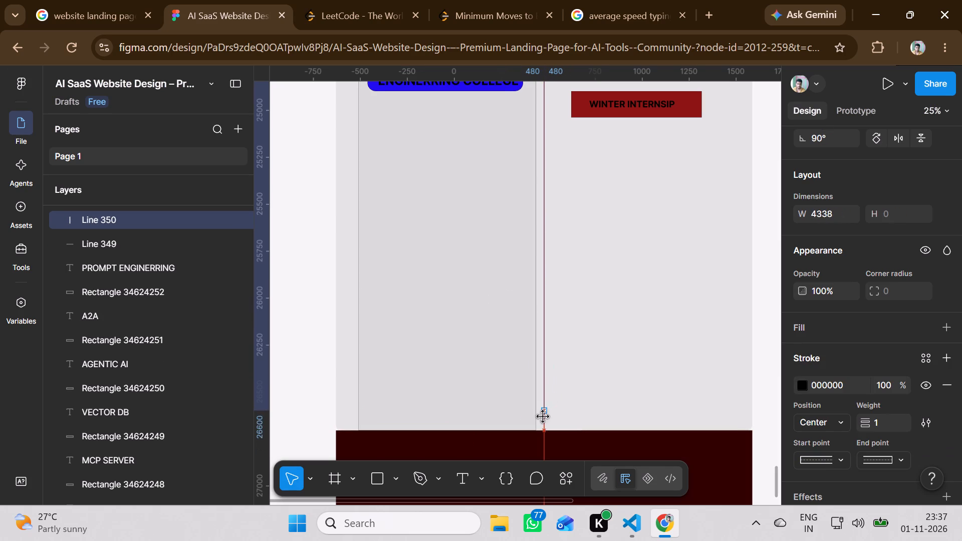
pyautogui.moveTo(543, 417); pyautogui.dragTo(542, 422)
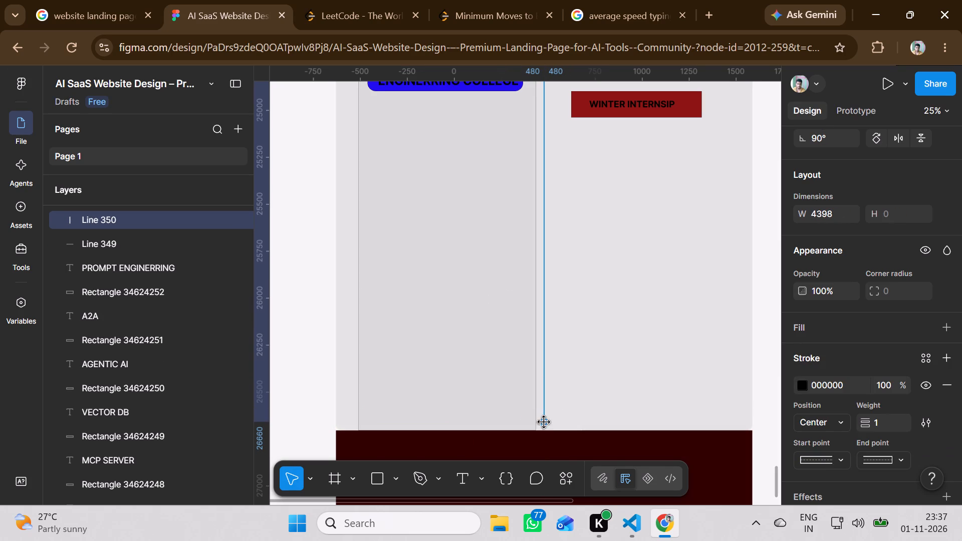
pyautogui.moveTo(544, 422); pyautogui.dragTo(546, 429)
pyautogui.click(600, 367)
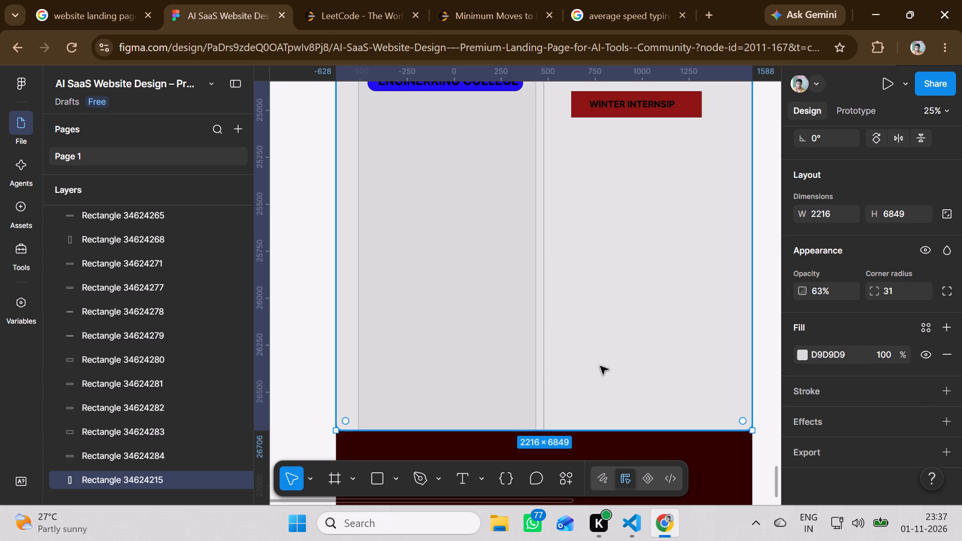
# Review the education and internship columns from the summer internship entries down to the footer.
pyautogui.scroll(5, 424, 345)
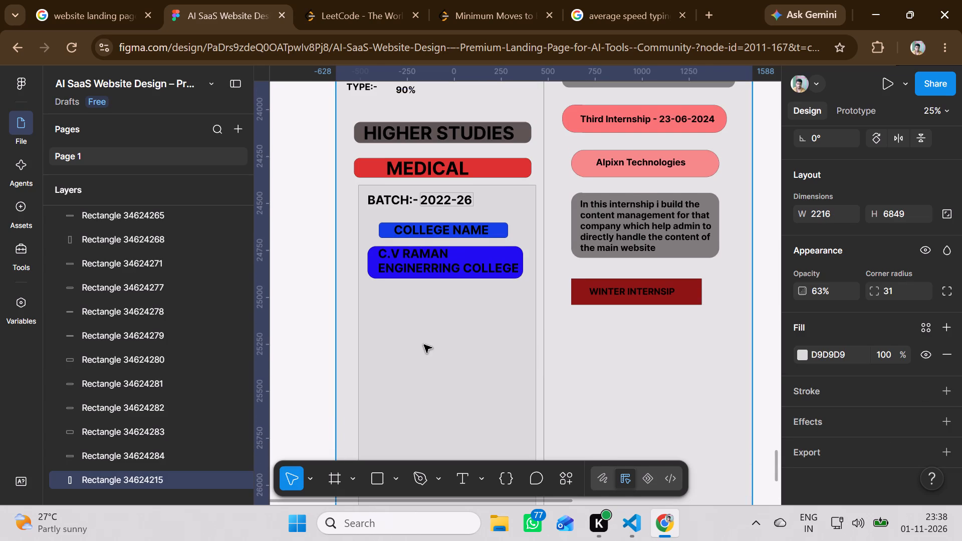
pyautogui.scroll(-1, 424, 345)
pyautogui.scroll(1, 424, 345)
pyautogui.scroll(-6, 424, 345)
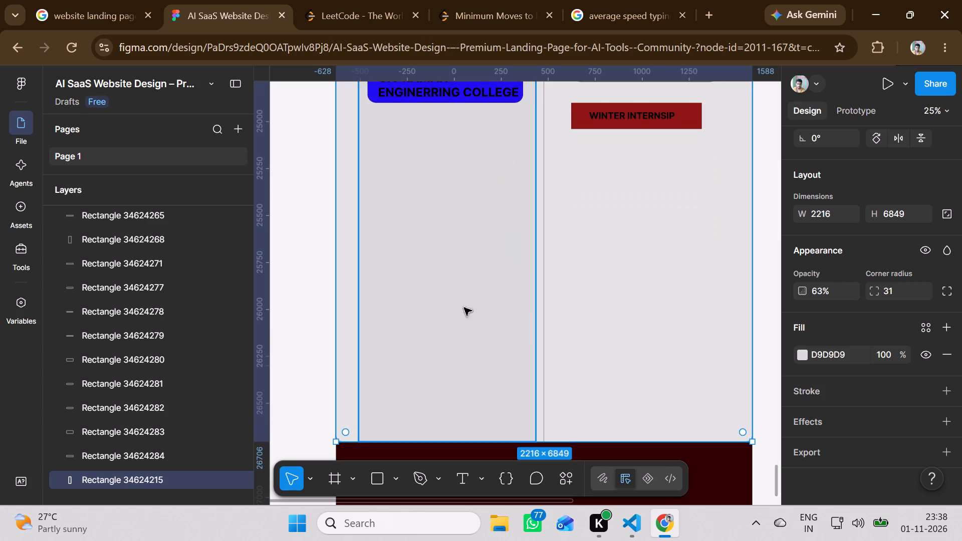
pyautogui.scroll(14, 653, 208)
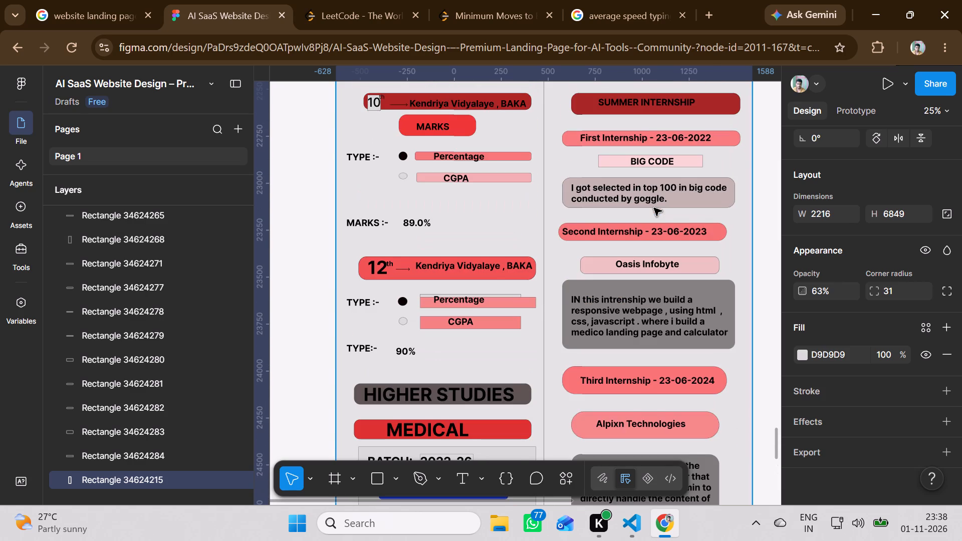
pyautogui.scroll(3, 654, 208)
pyautogui.scroll(-7, 654, 208)
pyautogui.scroll(1, 654, 208)
pyautogui.scroll(-6, 654, 208)
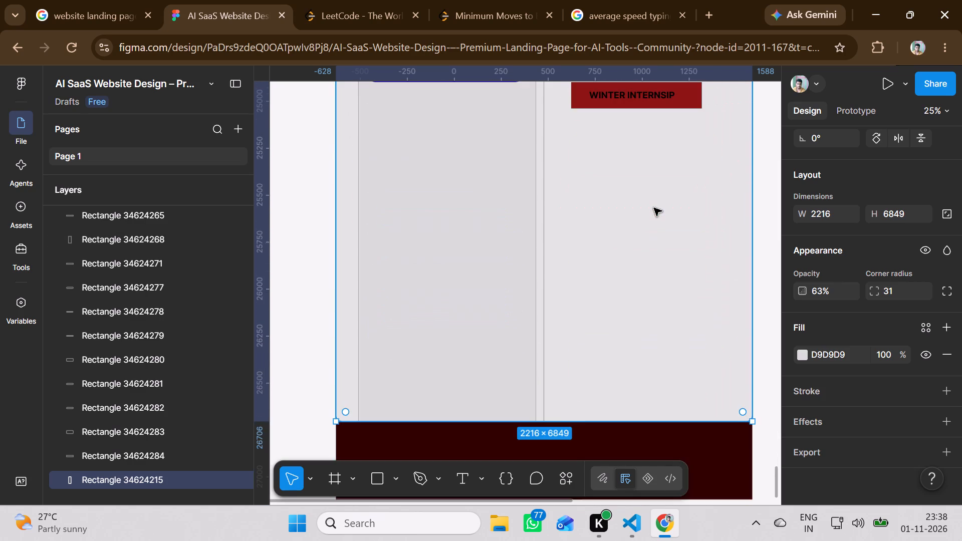
pyautogui.scroll(7, 654, 208)
pyautogui.scroll(-2, 654, 208)
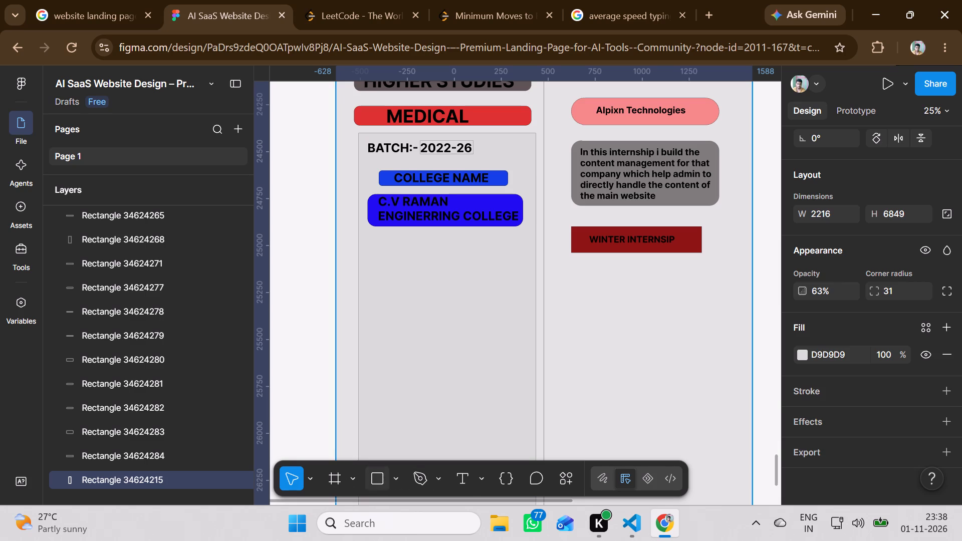
# Add a text box below the "WINTER INTERNSIP" bar reading "First Internship - 23-04-23".
pyautogui.click(459, 478)
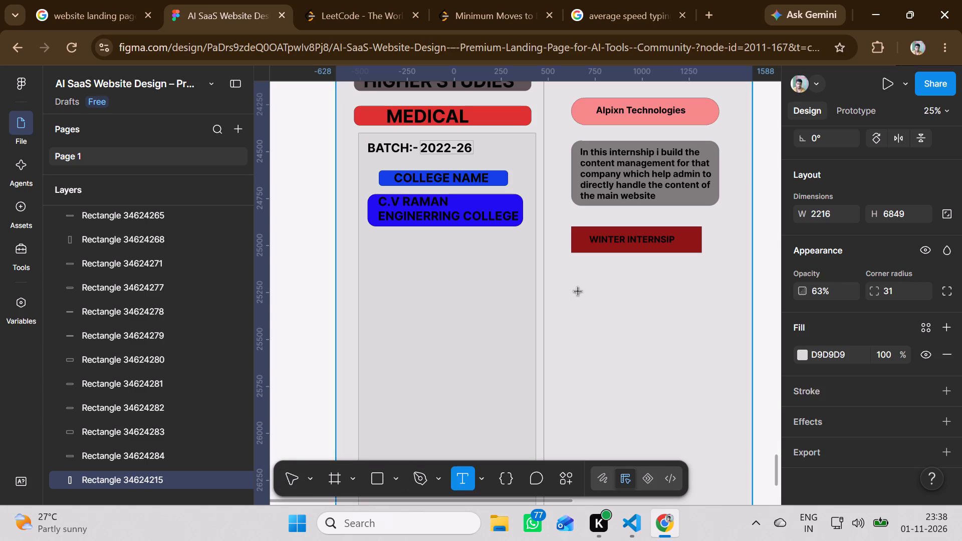
pyautogui.moveTo(573, 288); pyautogui.dragTo(581, 288)
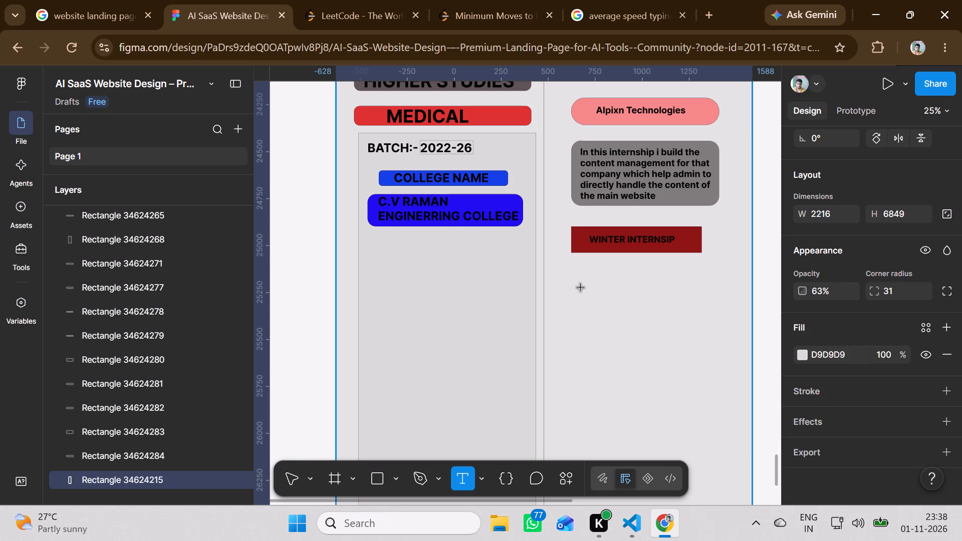
pyautogui.moveTo(581, 288); pyautogui.dragTo(708, 300)
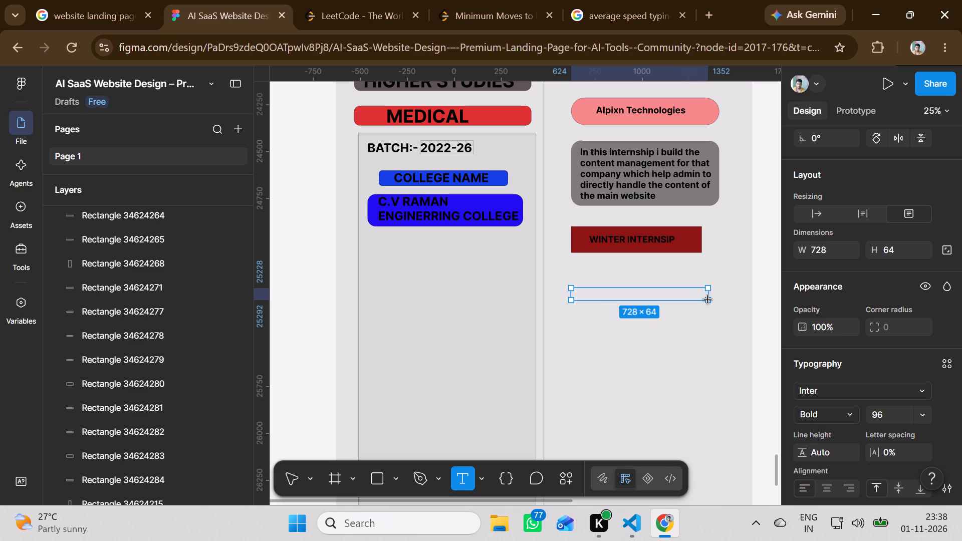
pyautogui.moveTo(708, 300); pyautogui.dragTo(725, 300)
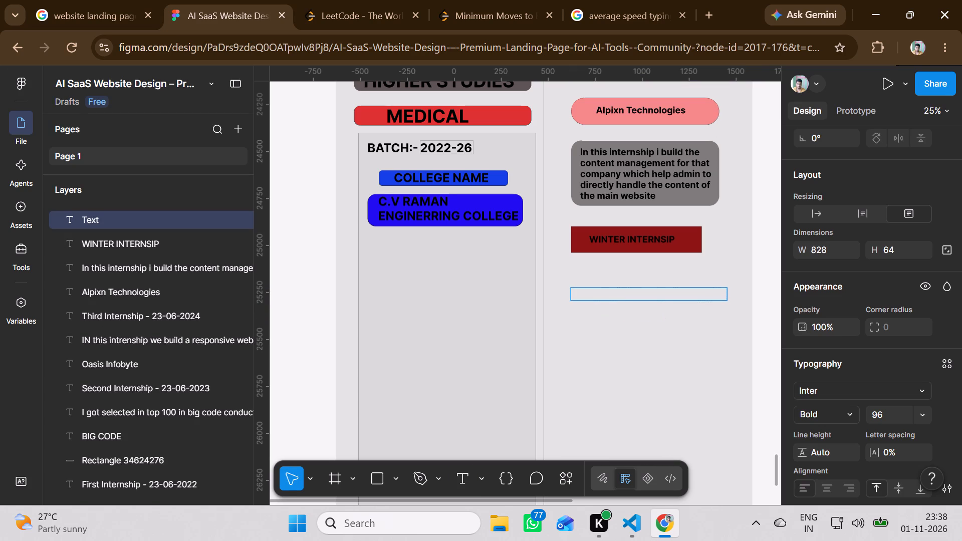
pyautogui.write('First I')
pyautogui.press('n')
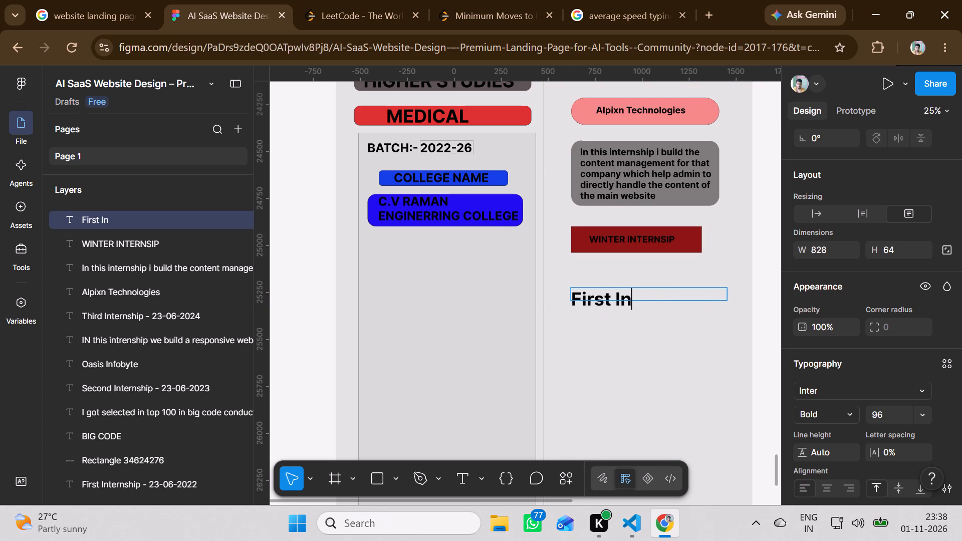
pyautogui.write('ter')
pyautogui.write('nship -')
pyautogui.press('space')
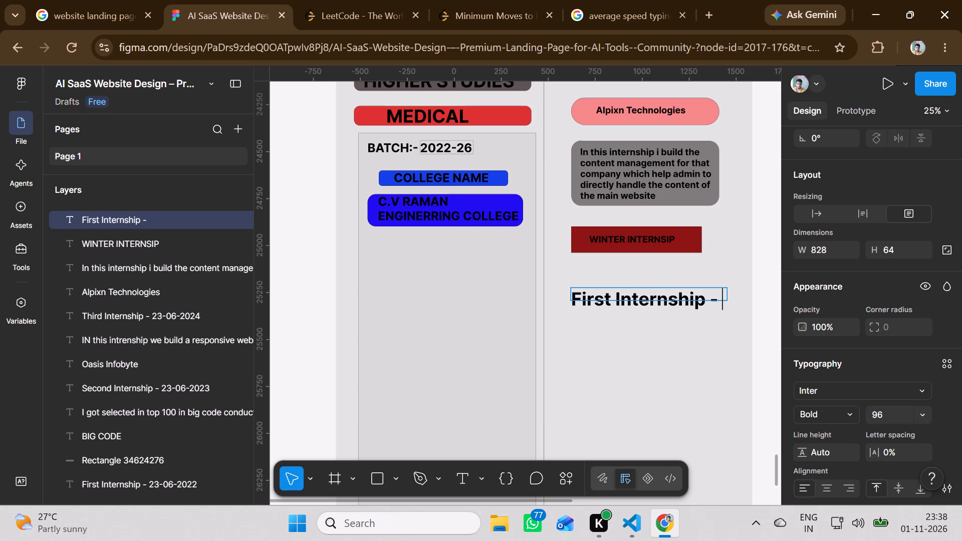
pyautogui.write('23')
pyautogui.write('-0')
pyautogui.write('4-')
pyautogui.write('23')
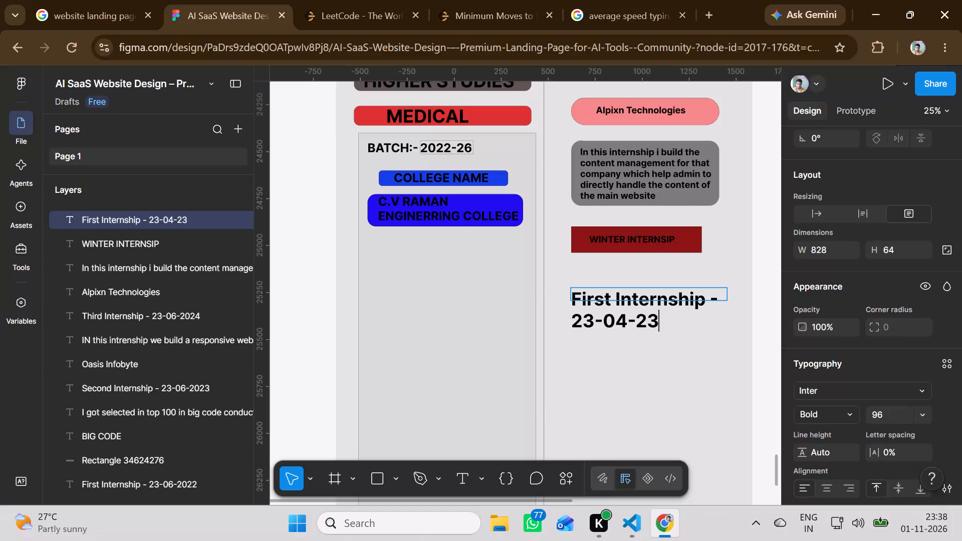
pyautogui.click(661, 327)
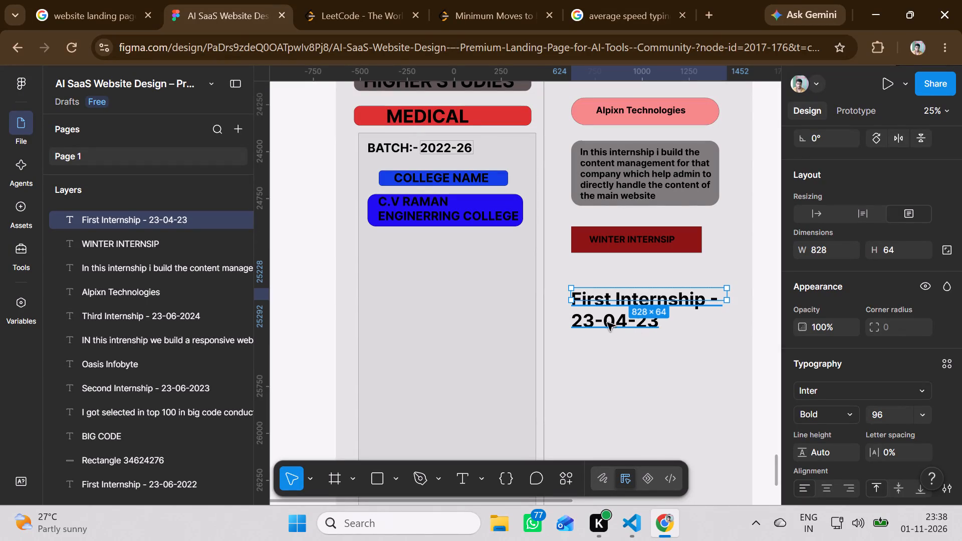
pyautogui.click(620, 379)
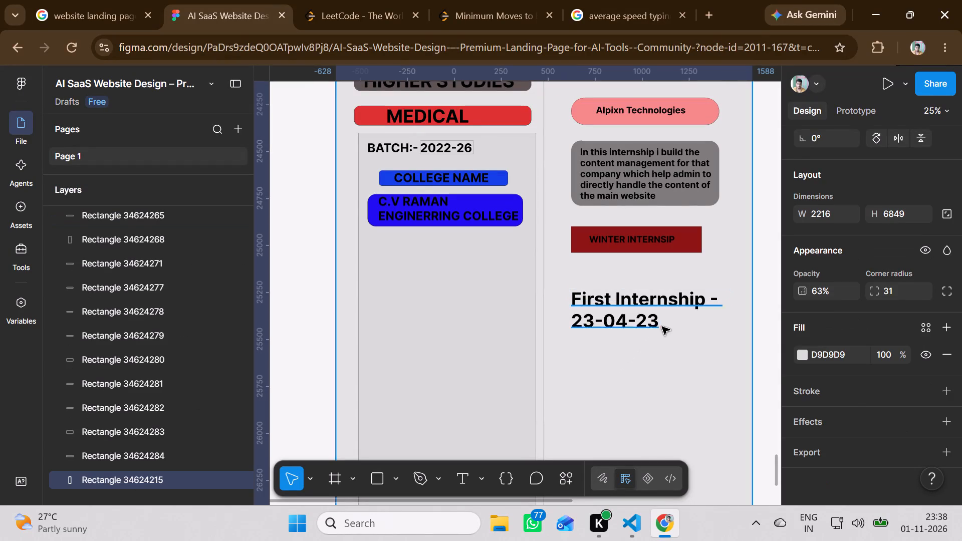
pyautogui.moveTo(659, 325); pyautogui.dragTo(637, 312)
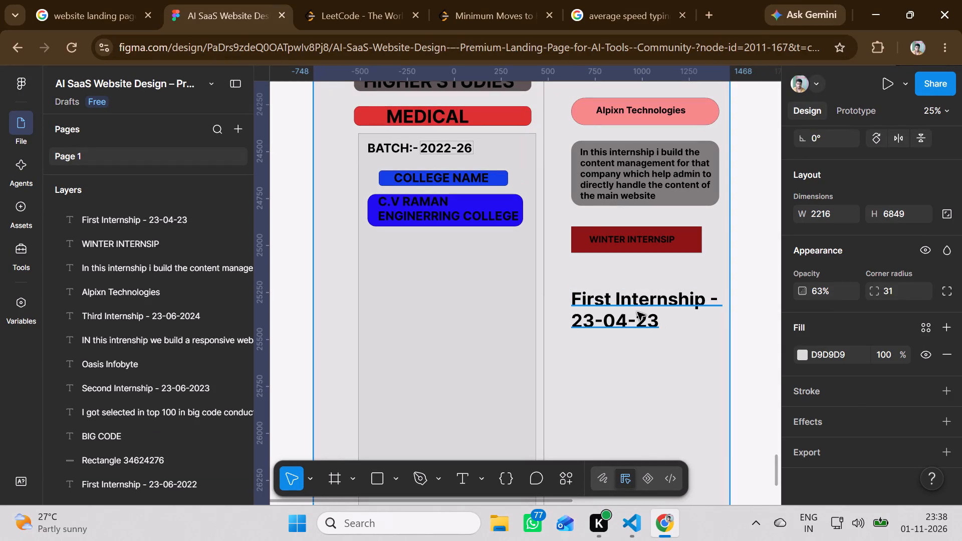
pyautogui.hotkey('ctrl', 'z')
# Set the font size of the "First Internship - 23-04-23" text to 64.
pyautogui.doubleClick(649, 302)
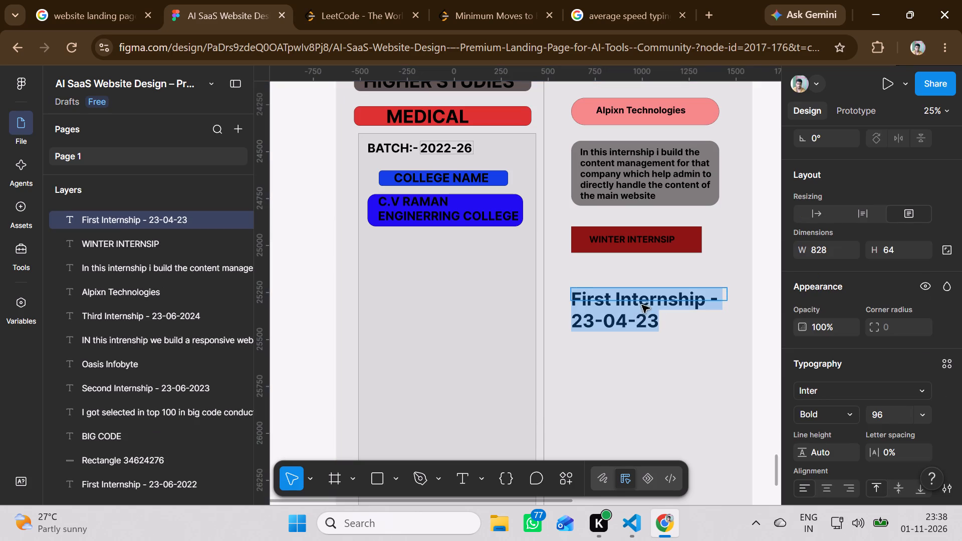
pyautogui.click(917, 416)
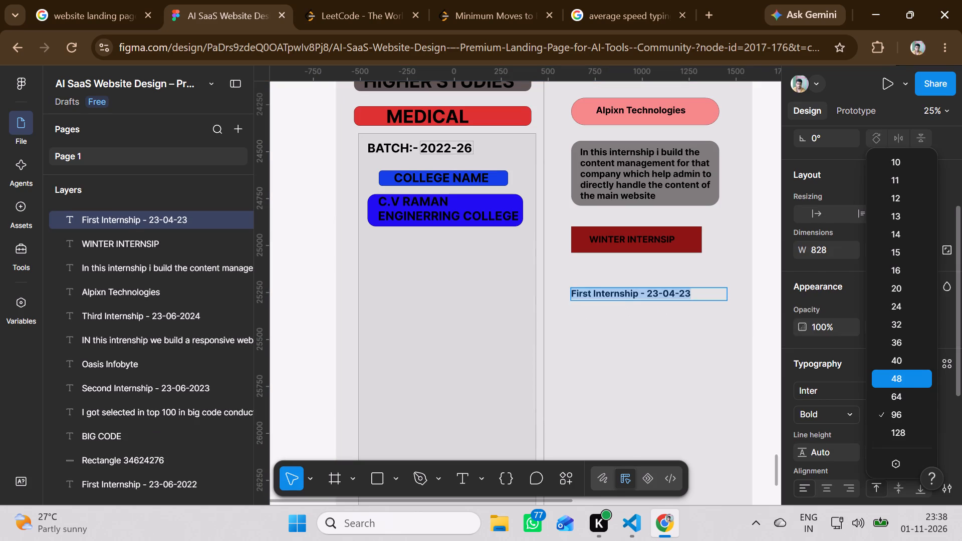
pyautogui.click(895, 394)
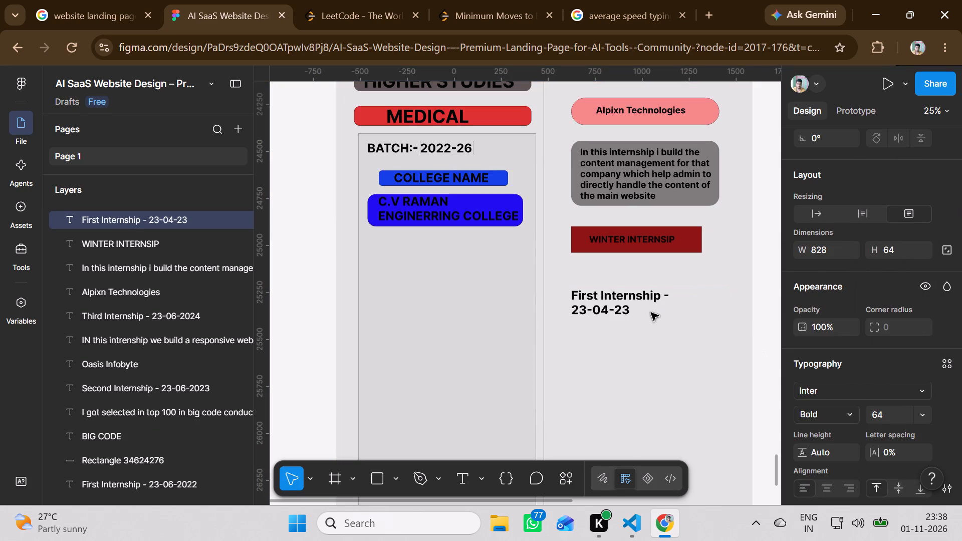
pyautogui.click(623, 301)
pyautogui.click(679, 301)
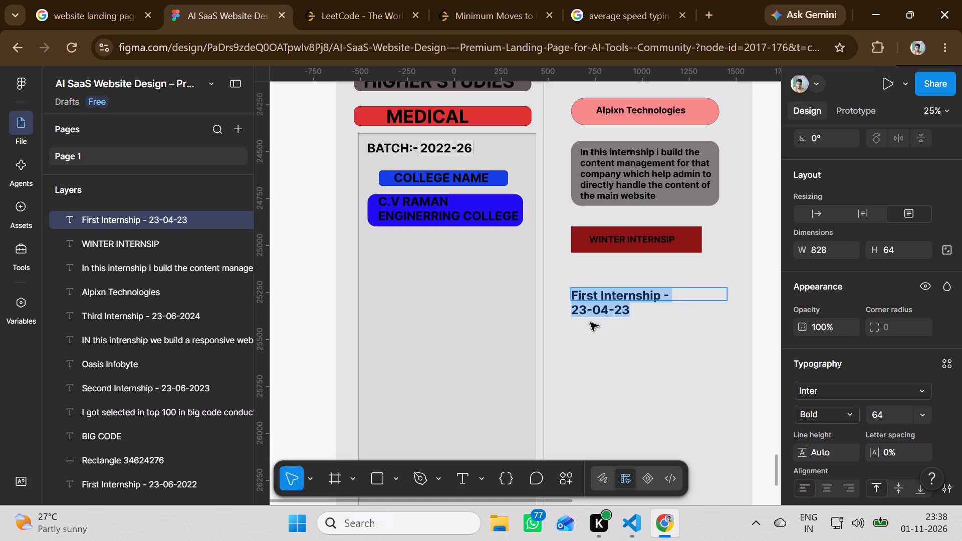
# Widen the "First Internship - 23-04-23" text box almost to the background panel's outer edge so the text fits on one line.
pyautogui.click(590, 322)
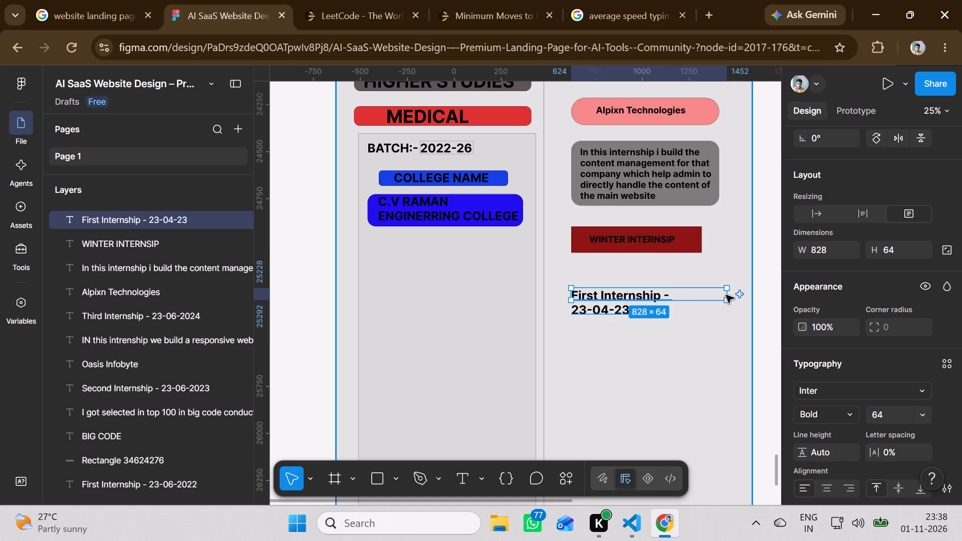
pyautogui.moveTo(727, 296); pyautogui.dragTo(752, 296)
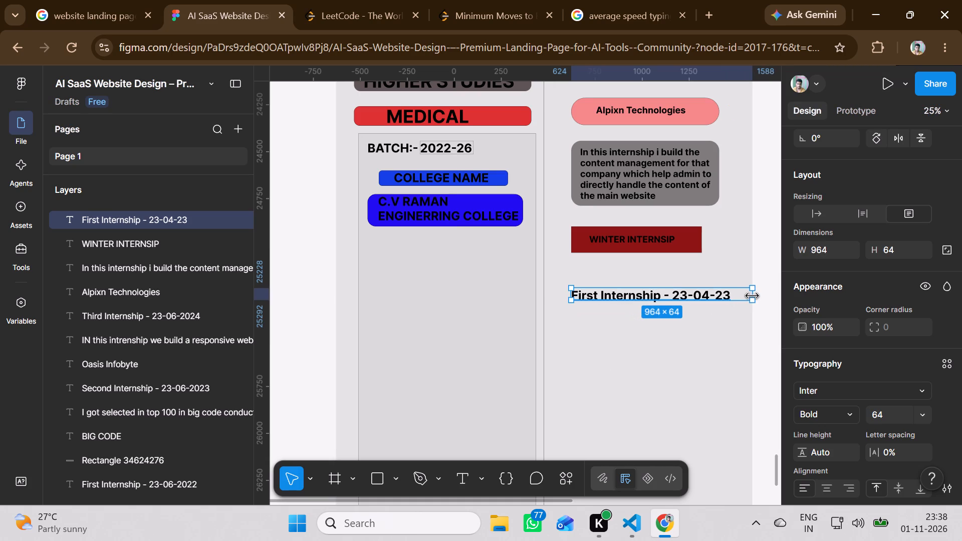
pyautogui.moveTo(752, 296); pyautogui.dragTo(748, 296)
pyautogui.click(638, 371)
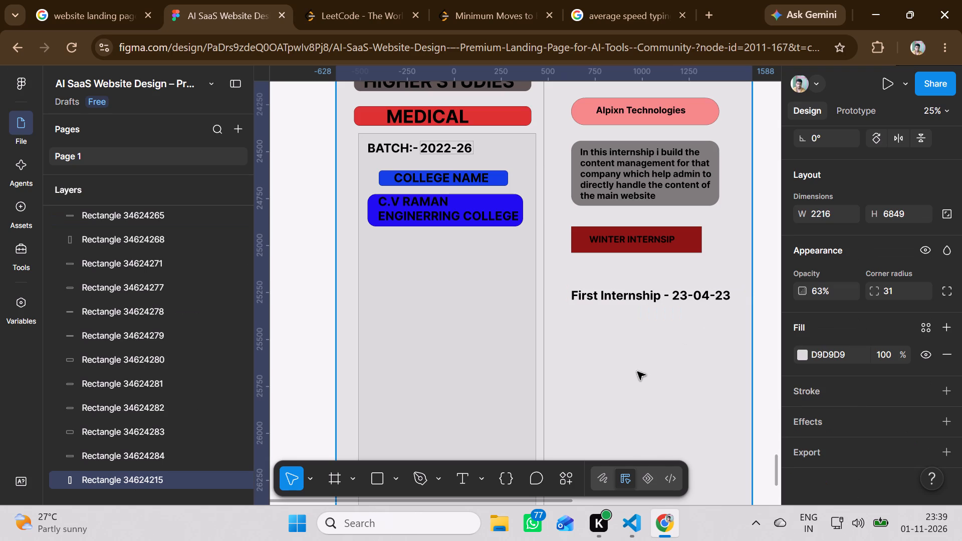
# Draw a rectangle about 948 × 88 over the "First Internship - 23-04-23" text.
pyautogui.click(369, 485)
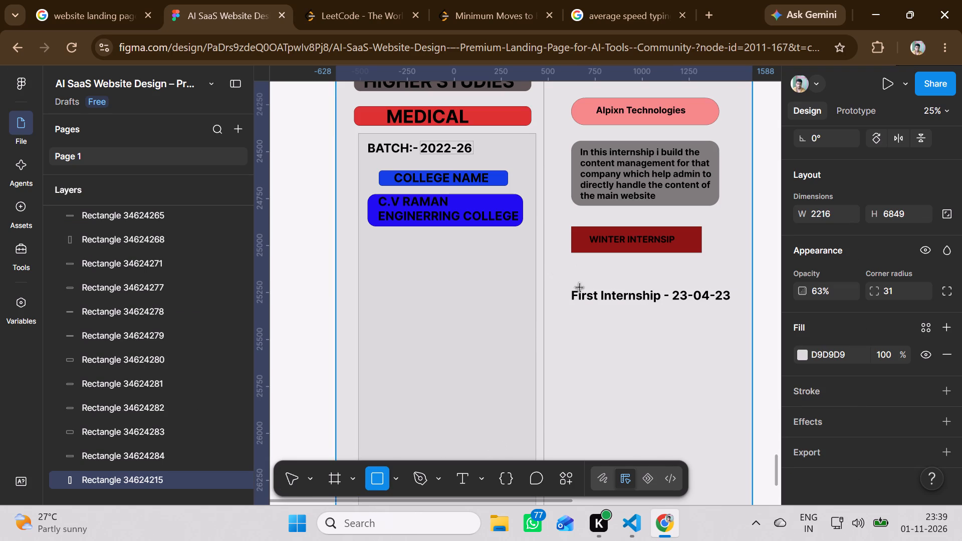
pyautogui.moveTo(561, 285); pyautogui.dragTo(733, 305)
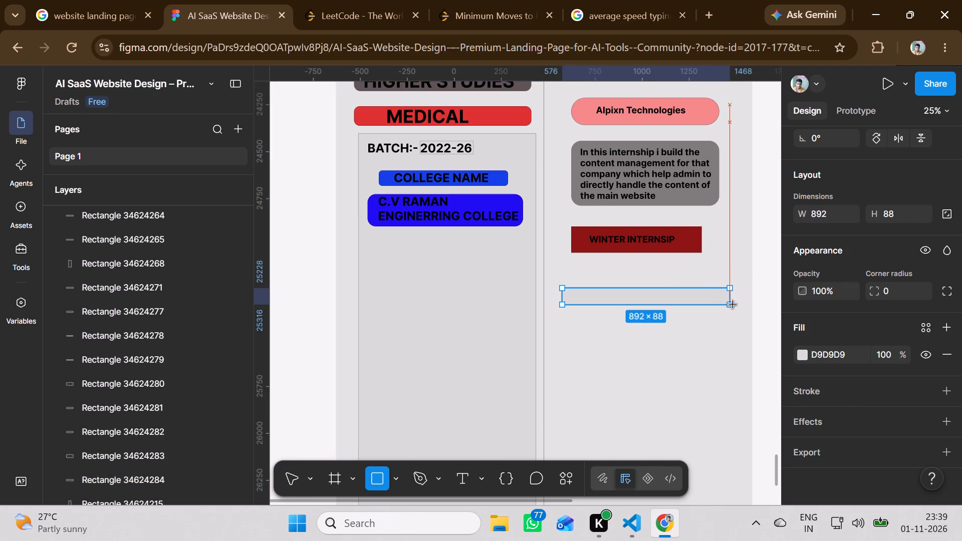
pyautogui.moveTo(733, 305); pyautogui.dragTo(741, 305)
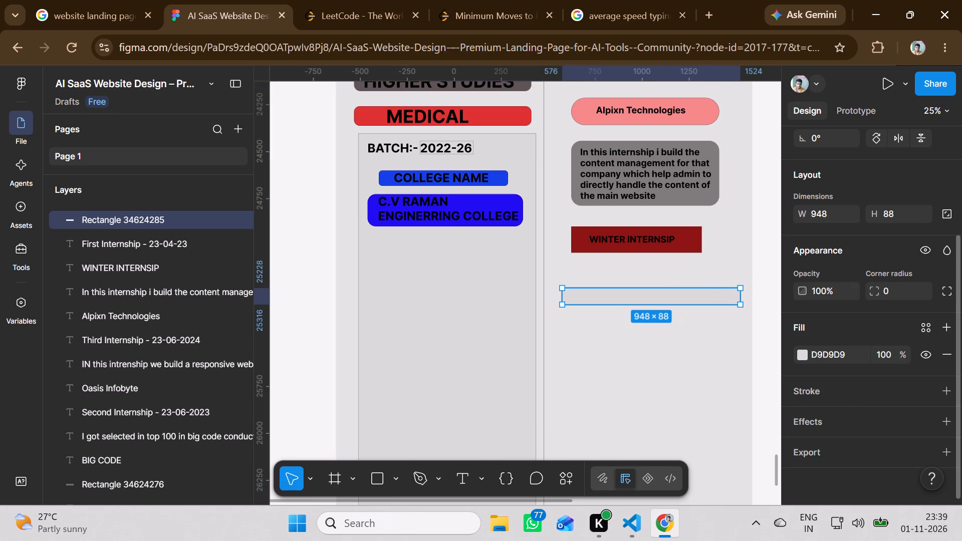
# Give the new rectangle a dark grey 383535 stroke and a coral red F26363 fill.
pyautogui.click(820, 396)
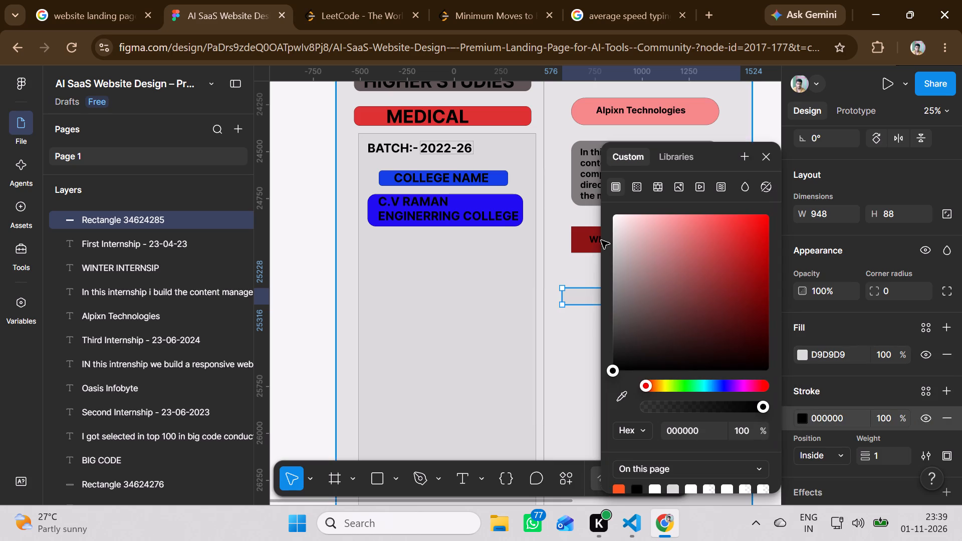
pyautogui.click(622, 336)
pyautogui.click(558, 384)
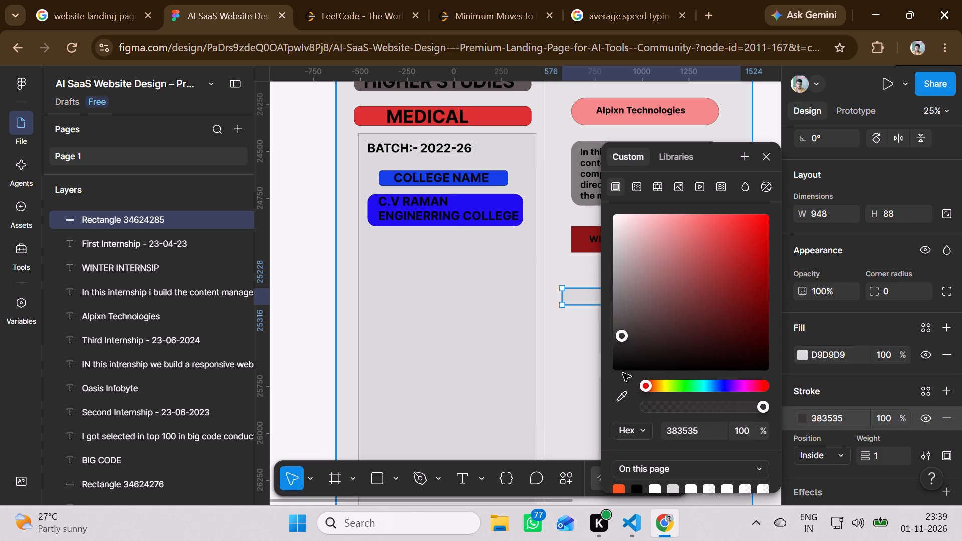
pyautogui.click(606, 298)
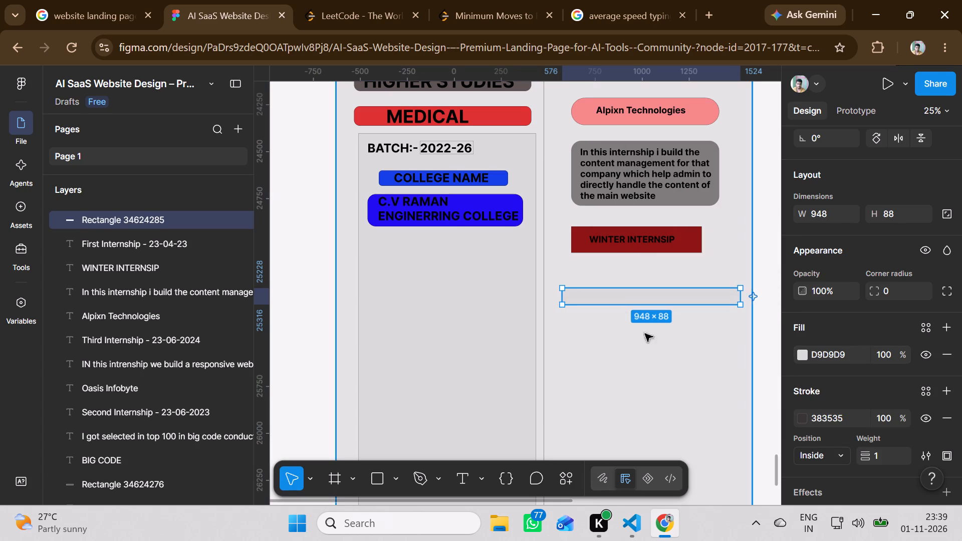
pyautogui.click(807, 352)
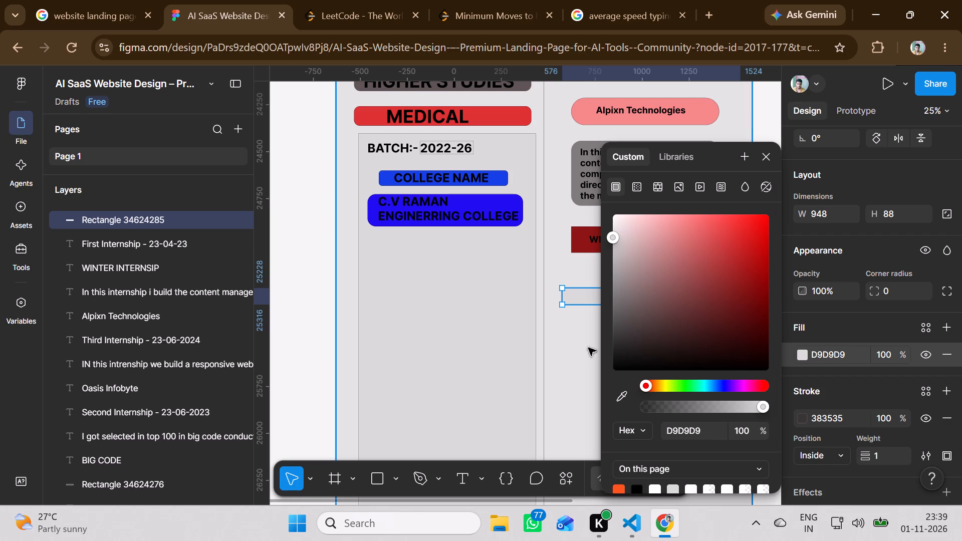
pyautogui.scroll(8, 563, 343)
pyautogui.scroll(-3, 562, 343)
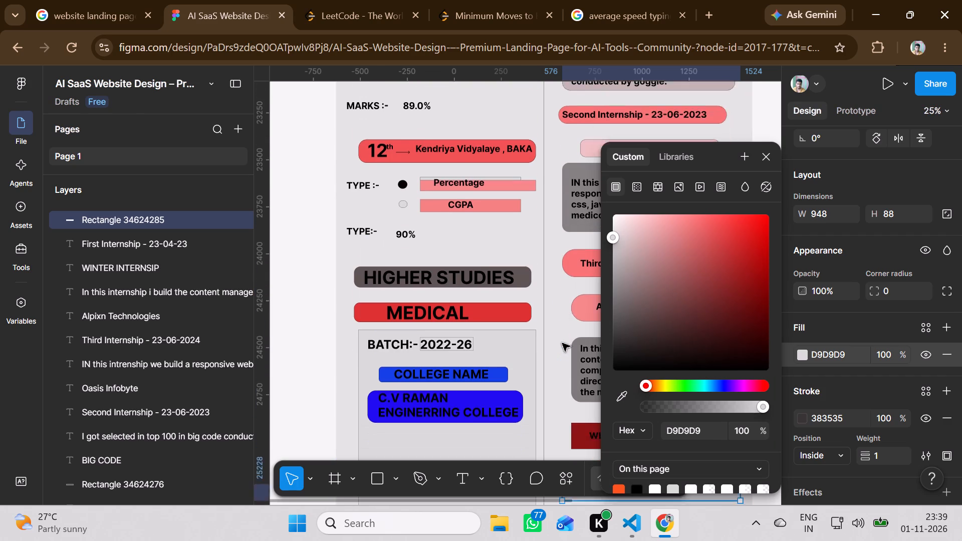
pyautogui.scroll(-2, 562, 343)
pyautogui.click(705, 222)
pyautogui.click(576, 320)
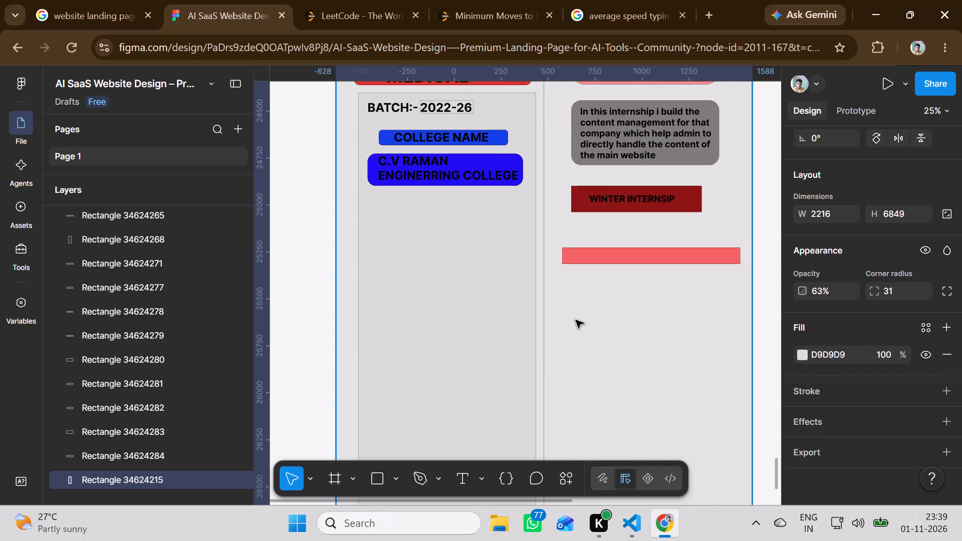
# Send the coral red rectangle to the back, behind the "First Internship - 23-04-23" text.
pyautogui.rightClick(592, 260)
pyautogui.click(582, 295)
pyautogui.click(594, 262)
pyautogui.rightClick(594, 262)
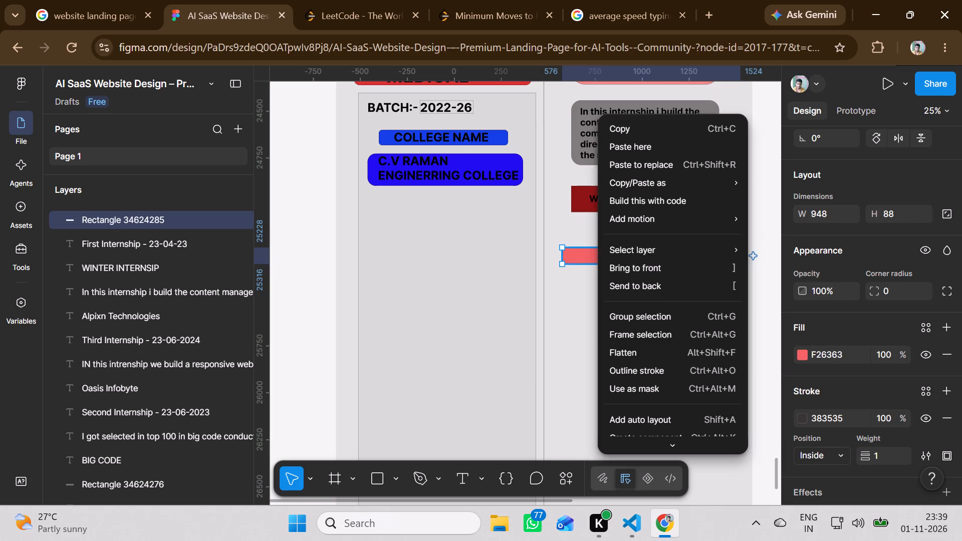
pyautogui.click(626, 286)
pyautogui.click(594, 304)
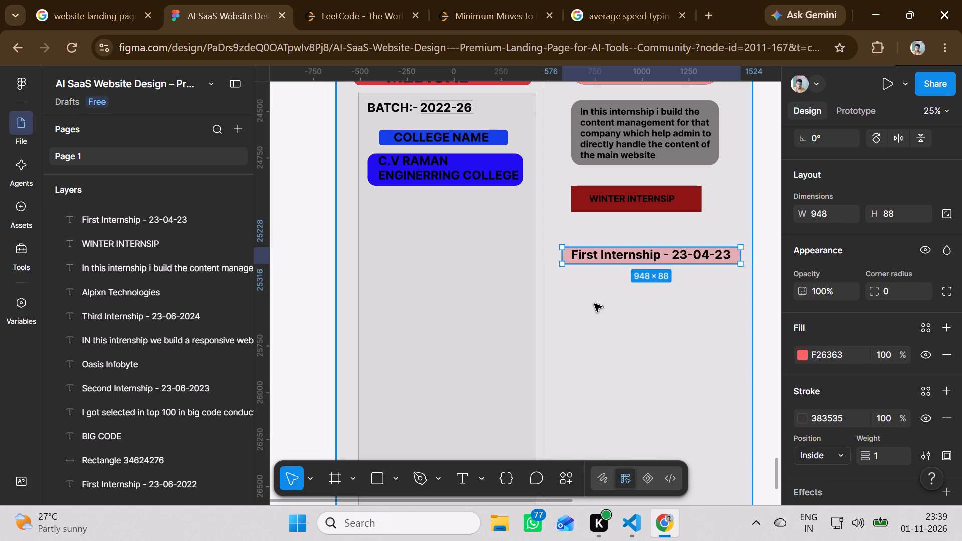
pyautogui.rightClick(594, 304)
pyautogui.click(623, 274)
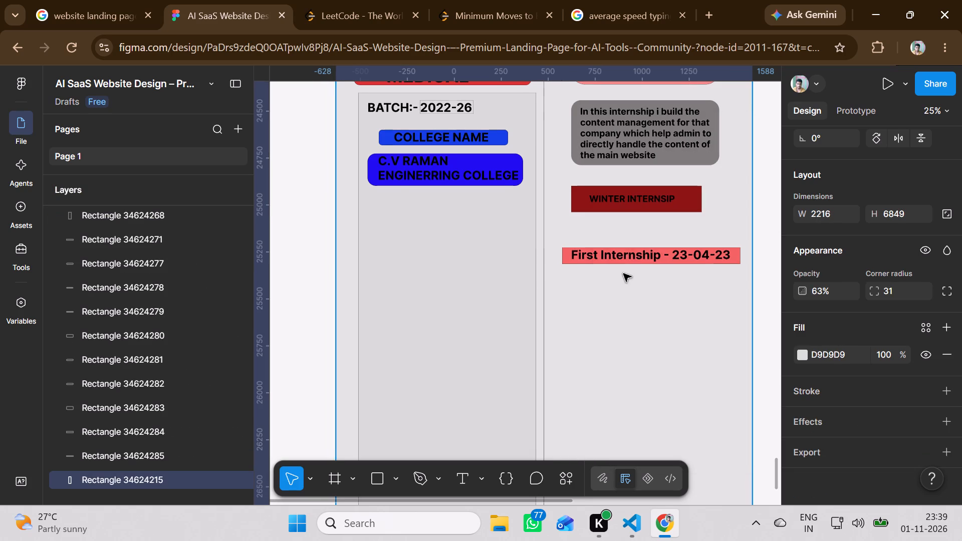
# Round the corners of the coral red bar behind "First Internship - 23-04-23" with a corner radius of 43.
pyautogui.click(565, 259)
pyautogui.click(889, 291)
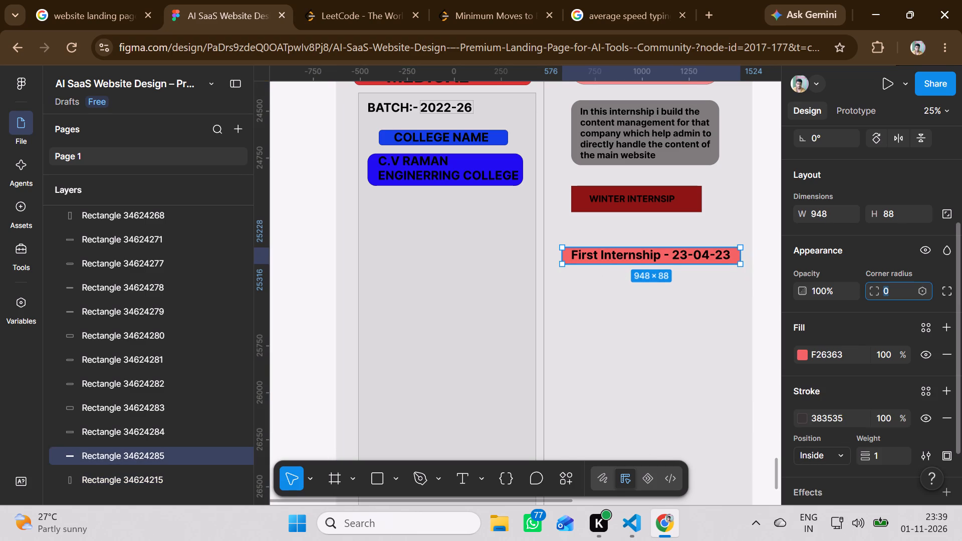
pyautogui.press('Up')
pyautogui.press('Up')
pyautogui.press('Up')
pyautogui.press('Up')
pyautogui.press('Up')
pyautogui.press('Up')
pyautogui.press('Up')
pyautogui.press('Up')
pyautogui.press('Up')
pyautogui.press('Up')
pyautogui.press('Up')
pyautogui.press('Up')
pyautogui.press('Up')
pyautogui.press('Up')
pyautogui.press('Up')
pyautogui.press('Up')
pyautogui.press('Up')
pyautogui.press('Up')
pyautogui.press('Up')
pyautogui.press('Up')
pyautogui.press('Up')
pyautogui.press('Up')
pyautogui.press('Up')
pyautogui.press('Up')
pyautogui.press('Up')
pyautogui.press('Up')
pyautogui.press('Up')
pyautogui.press('Up')
pyautogui.press('Up')
pyautogui.press('Up')
pyautogui.press('Up')
pyautogui.press('Up')
pyautogui.press('Up')
pyautogui.press('Up')
pyautogui.click(615, 351)
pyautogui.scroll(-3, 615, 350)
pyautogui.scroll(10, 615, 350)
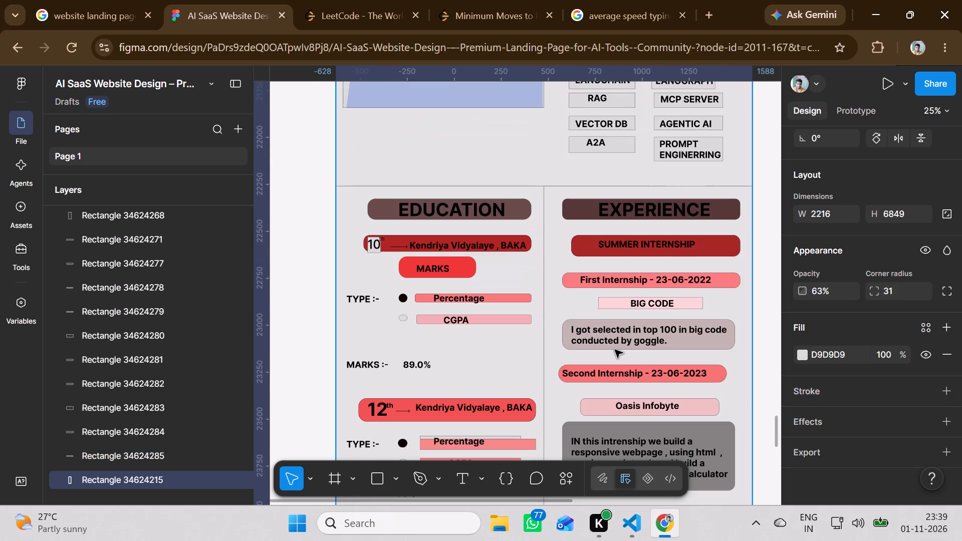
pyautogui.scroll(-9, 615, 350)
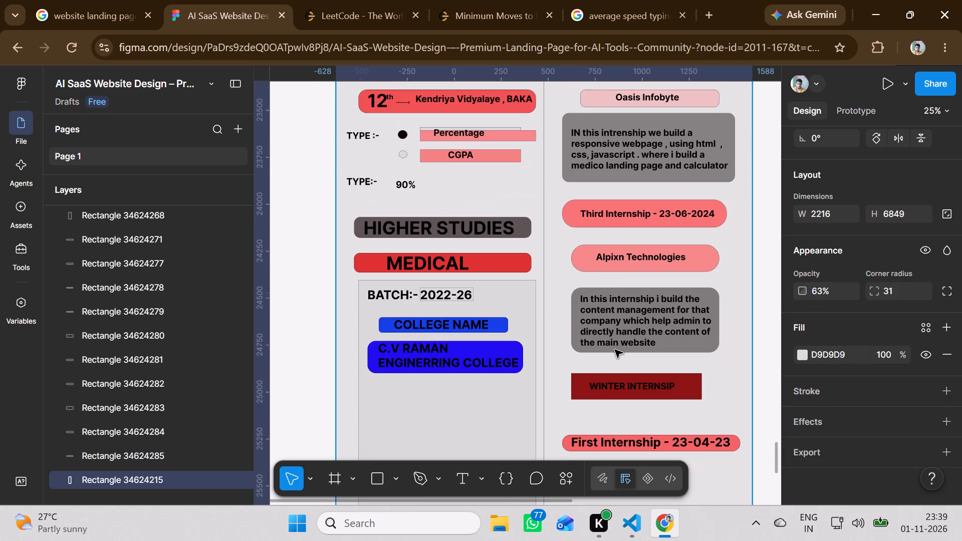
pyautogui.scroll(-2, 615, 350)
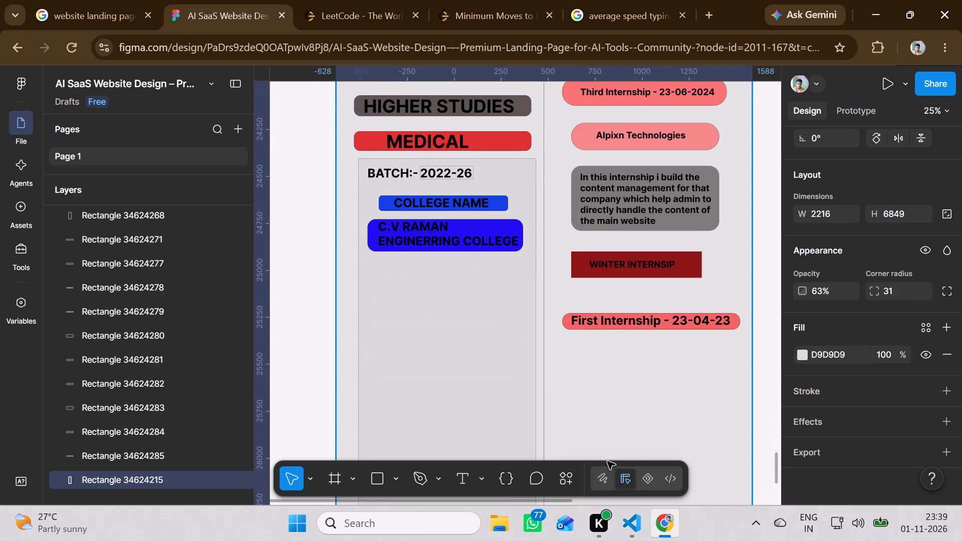